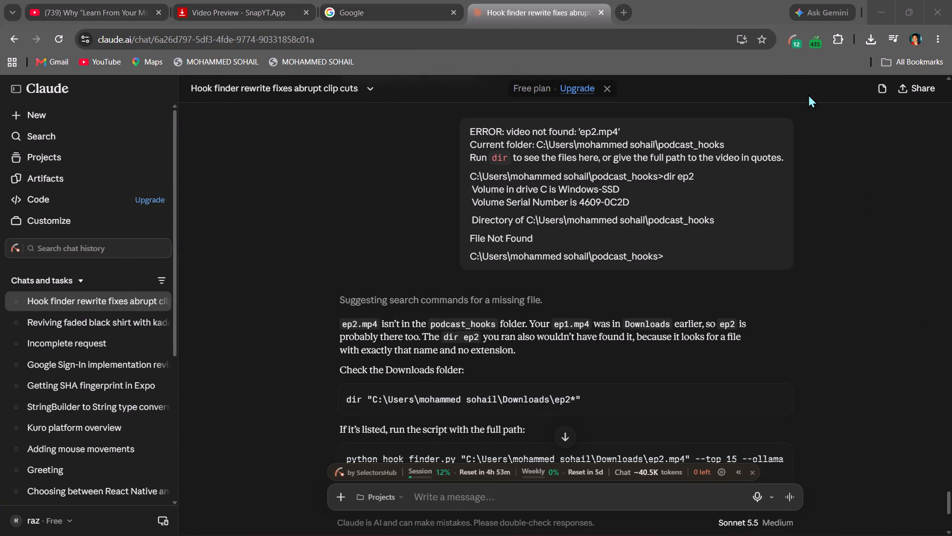
Switch to DaVinci Resolve and try to play and stop Timeline 1 of the 15k project.
click(535, 152)
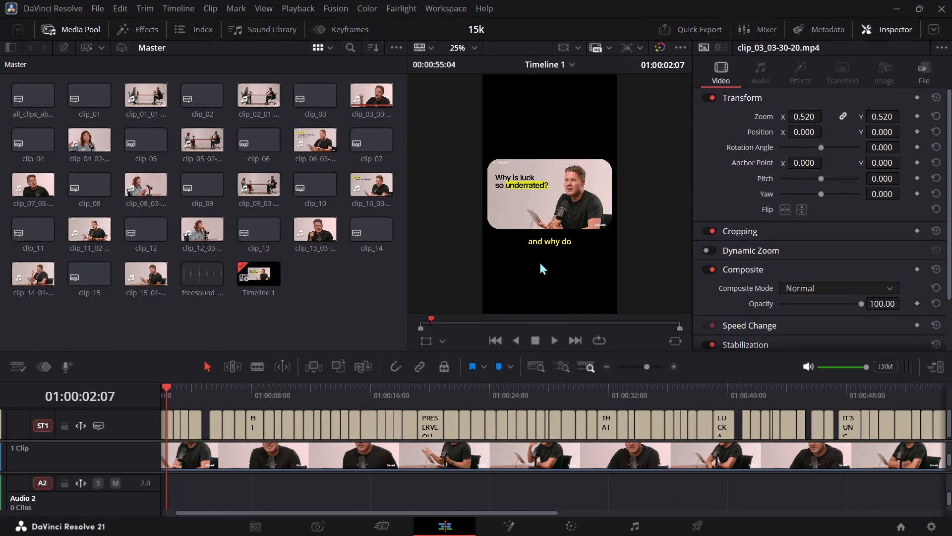
key(space)
key(space)
click(533, 341)
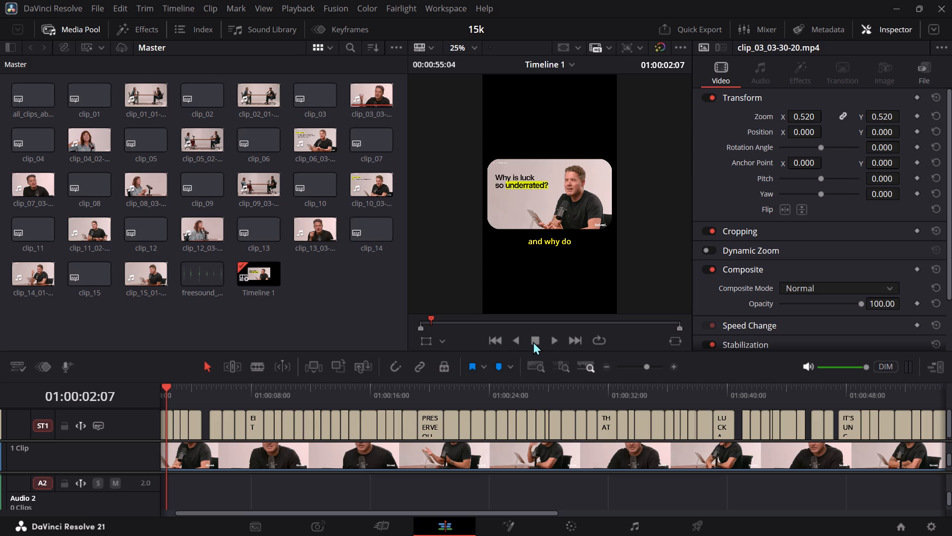
click(533, 341)
Delete the clip_03 video and its run of captions from Timeline 1.
scroll(408, 424, left, 5)
scroll(408, 424, right, 6)
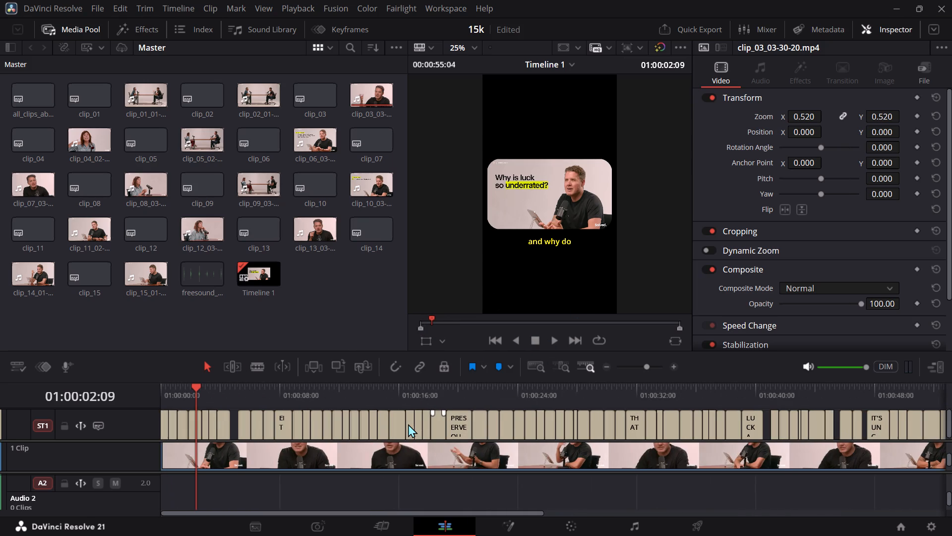
scroll(408, 424, right, 11)
click(384, 453)
click(384, 453)
scroll(411, 488, down, 4)
scroll(411, 488, up, 2)
drag(412, 443, 422, 411)
key(Delete)
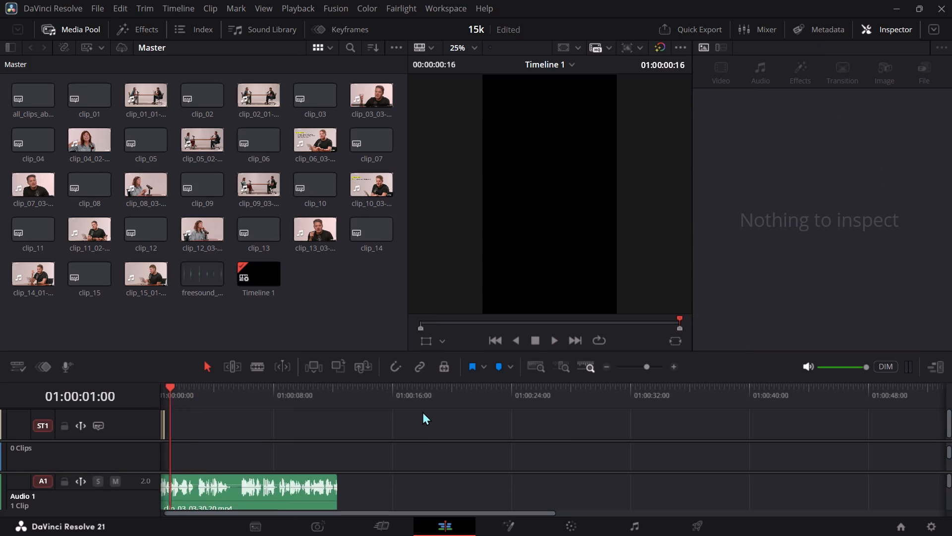
Clear the leftover captions and audio at the start of Timeline 1.
scroll(391, 418, right, 5)
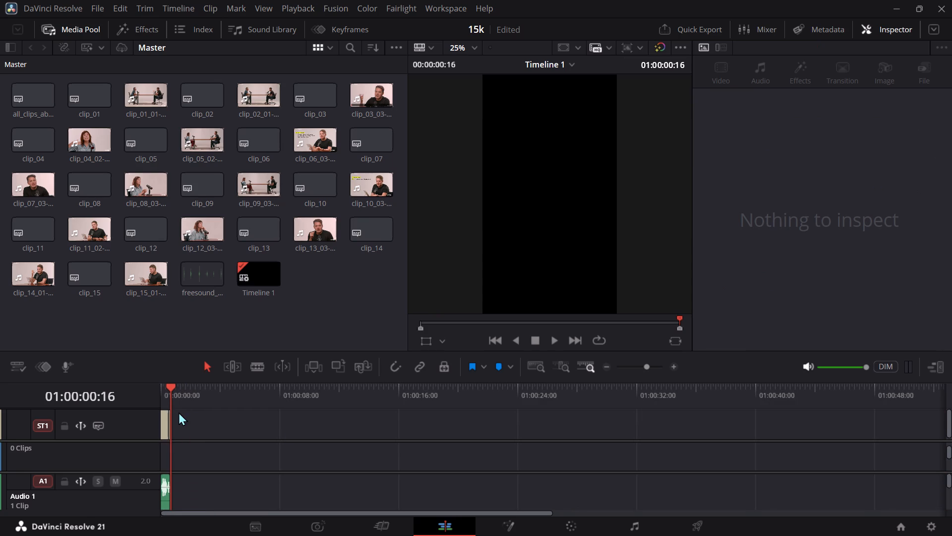
drag(222, 428, 133, 524)
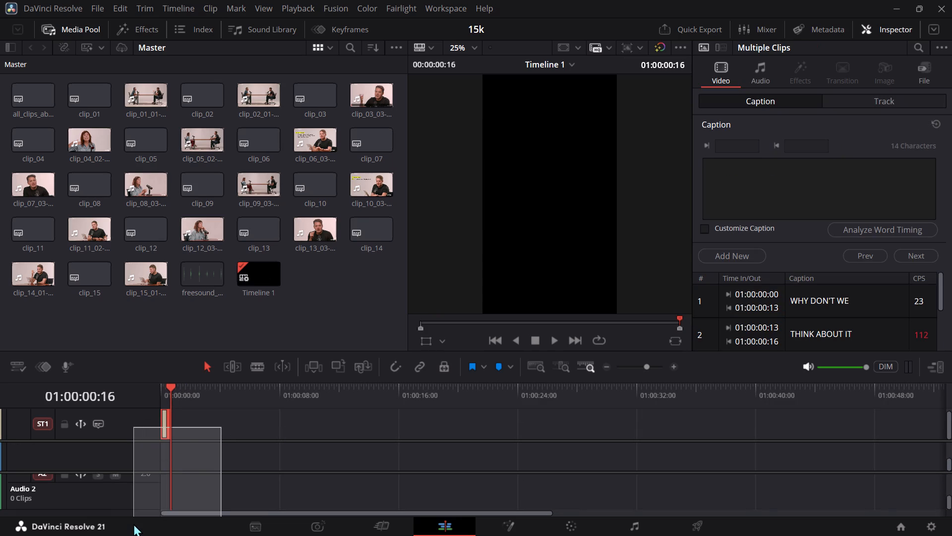
drag(133, 524, 159, 483)
scroll(262, 442, up, 1)
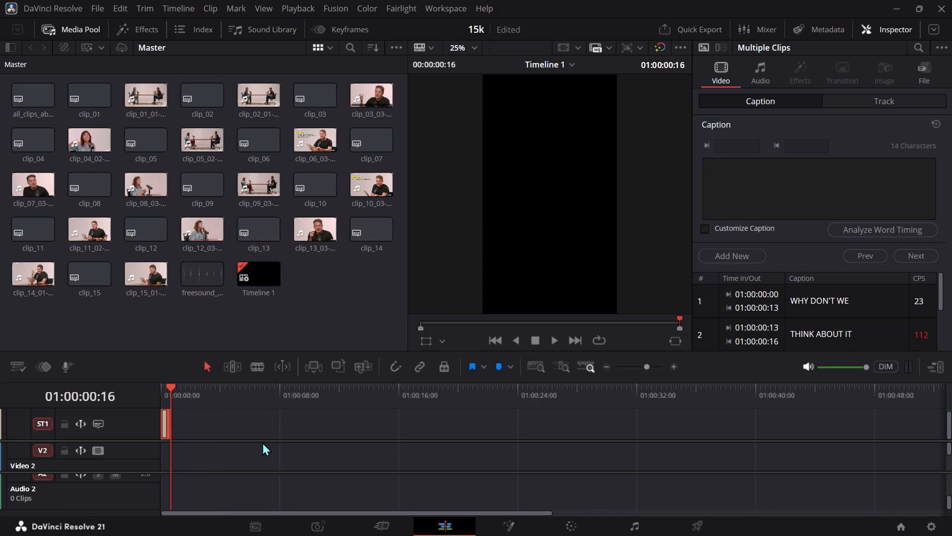
scroll(262, 442, up, 3)
key(BackSpace)
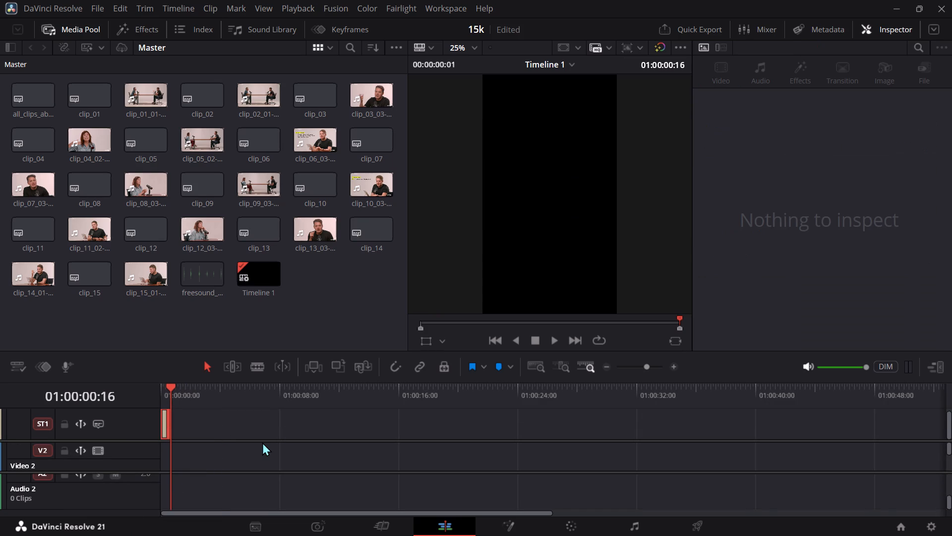
scroll(265, 443, up, 2)
scroll(256, 409, down, 2)
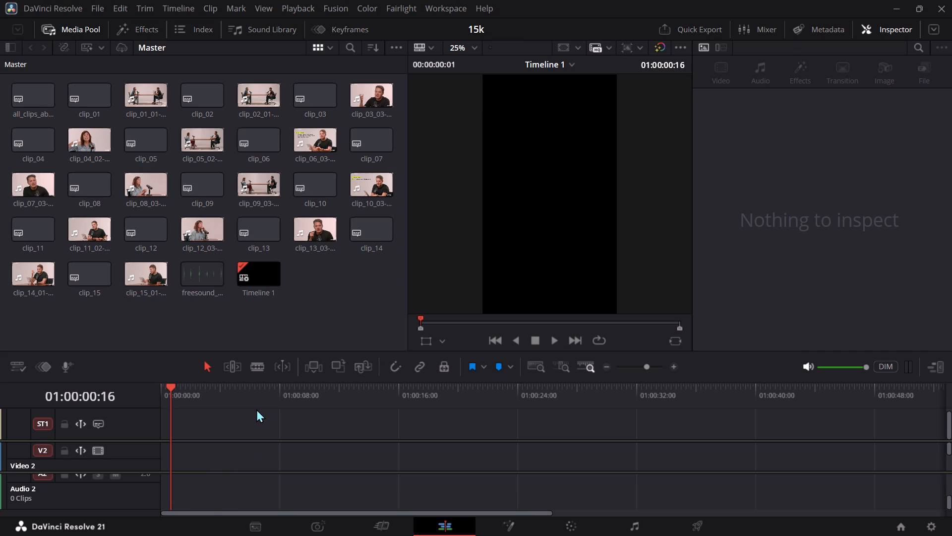
scroll(222, 493, up, 4)
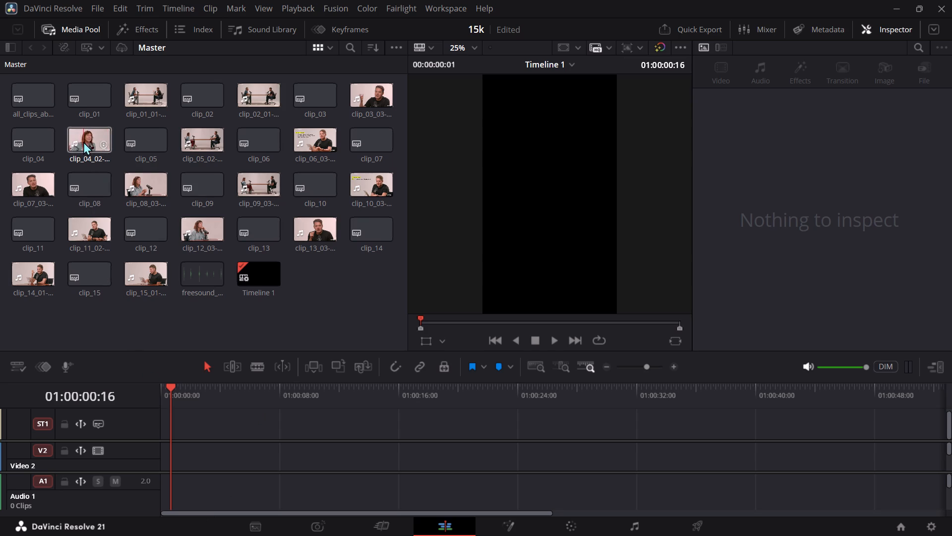
Place clip_04_02-52-08.mp4 from the media pool at the start of the Video 2 track.
drag(83, 141, 150, 445)
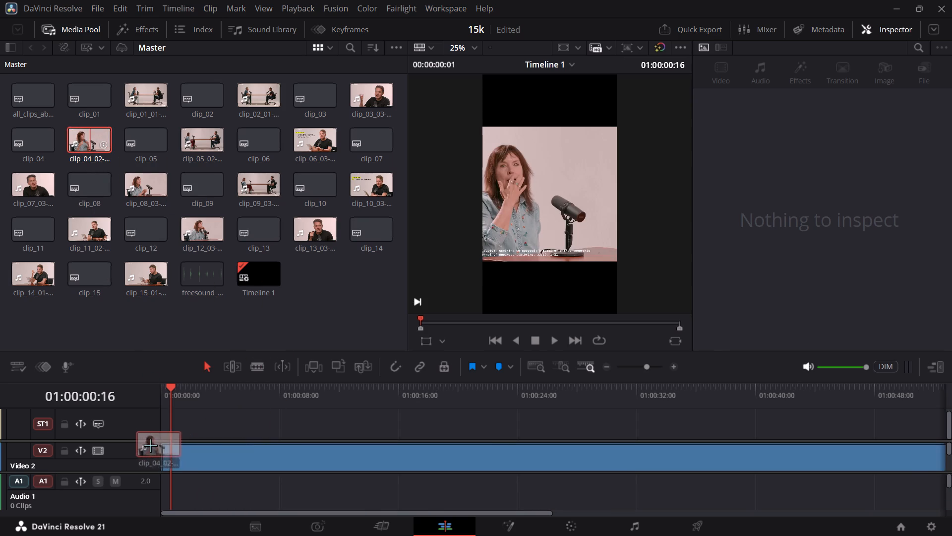
drag(150, 445, 139, 445)
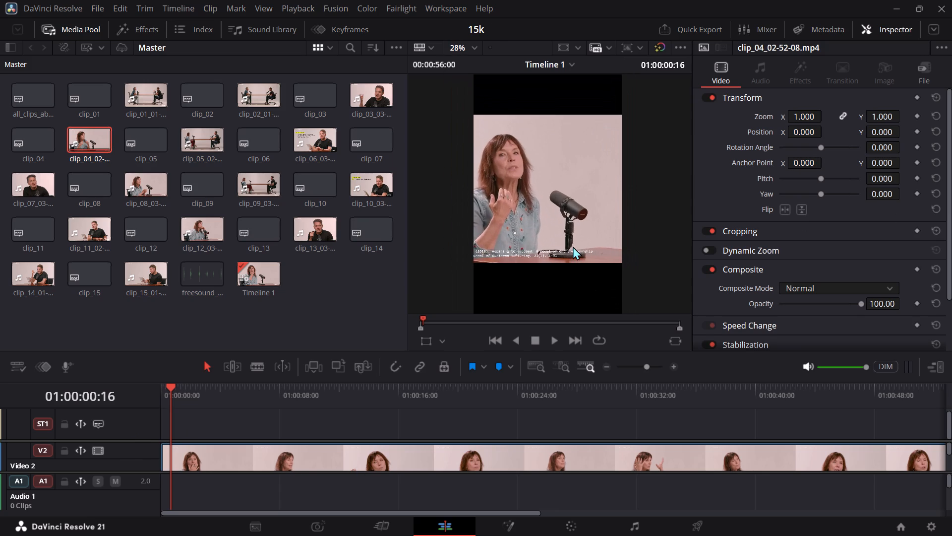
Play the clip_04 footage and preview it at several points along the timeline.
key(space)
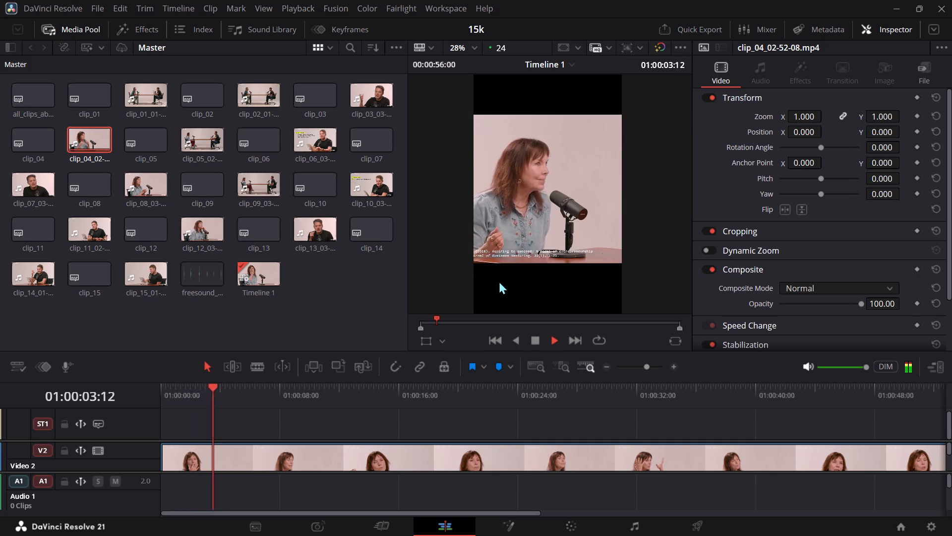
key(space)
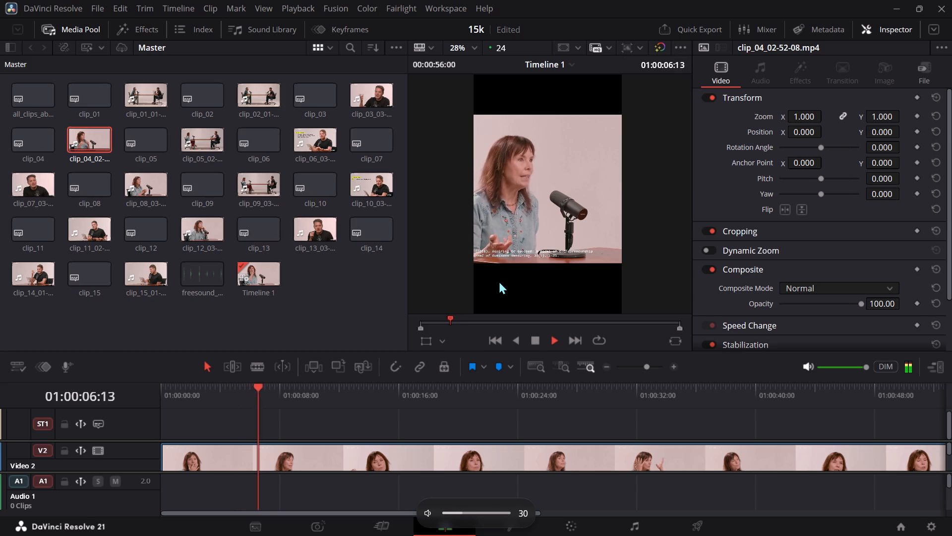
click(555, 322)
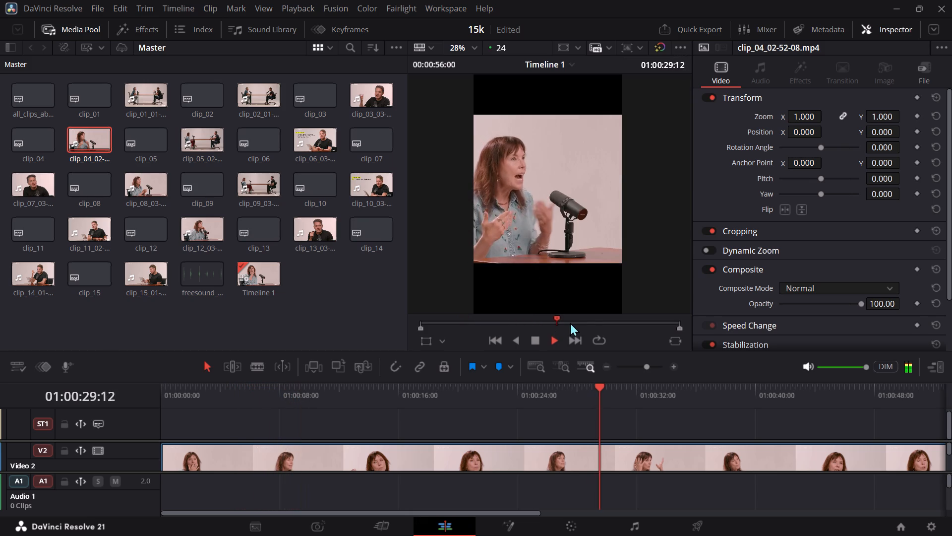
click(594, 321)
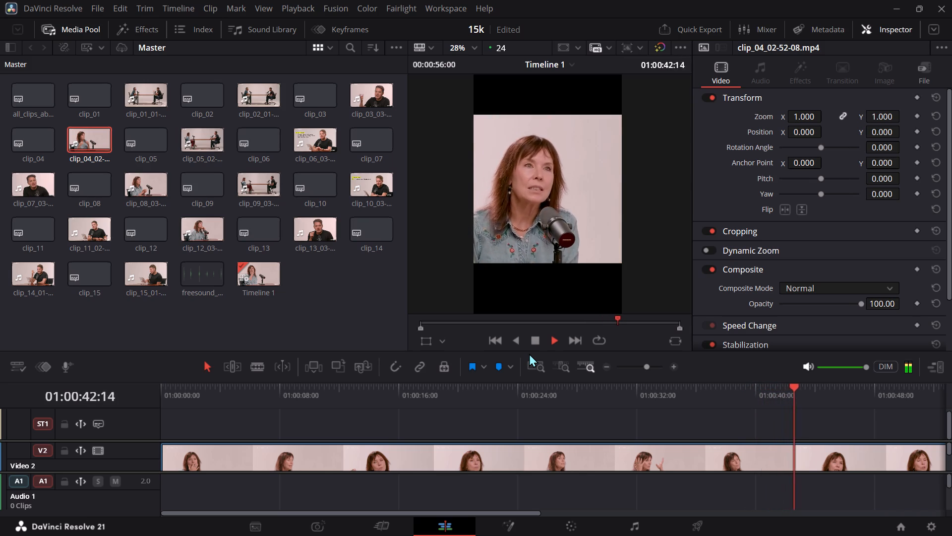
Add the clip_05 captions to the timeline's subtitle area, starting about 2 seconds in.
click(151, 131)
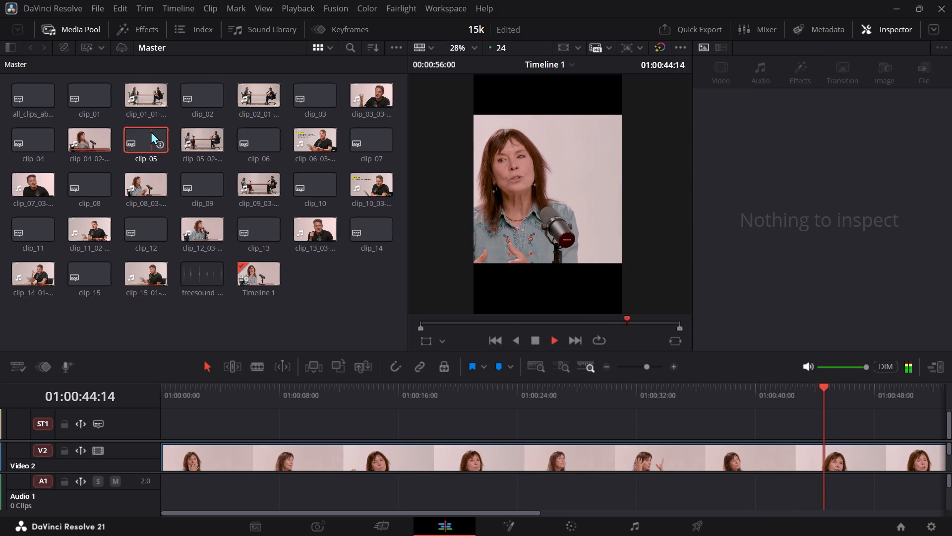
drag(151, 131, 191, 410)
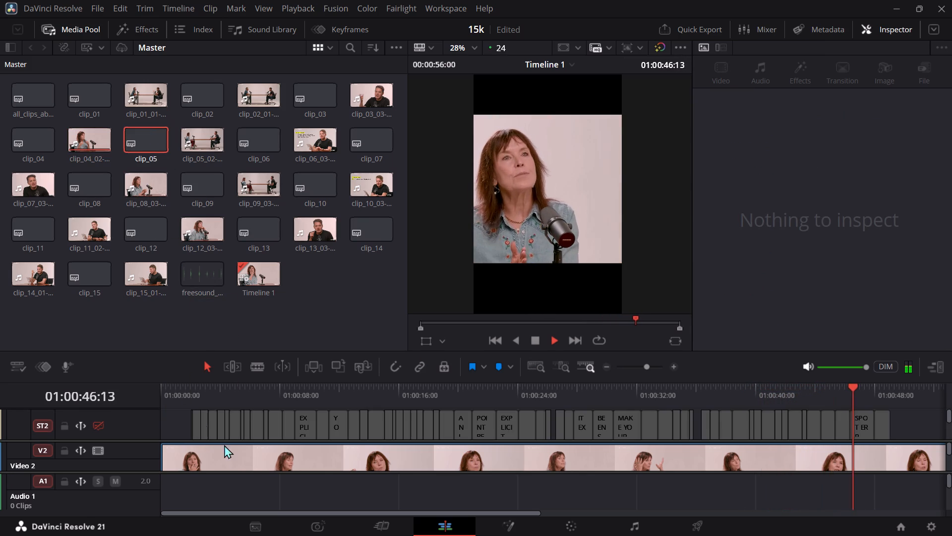
Delete the clip_04_02-52-08.mp4 footage together with the captions above it from Timeline 1.
click(249, 463)
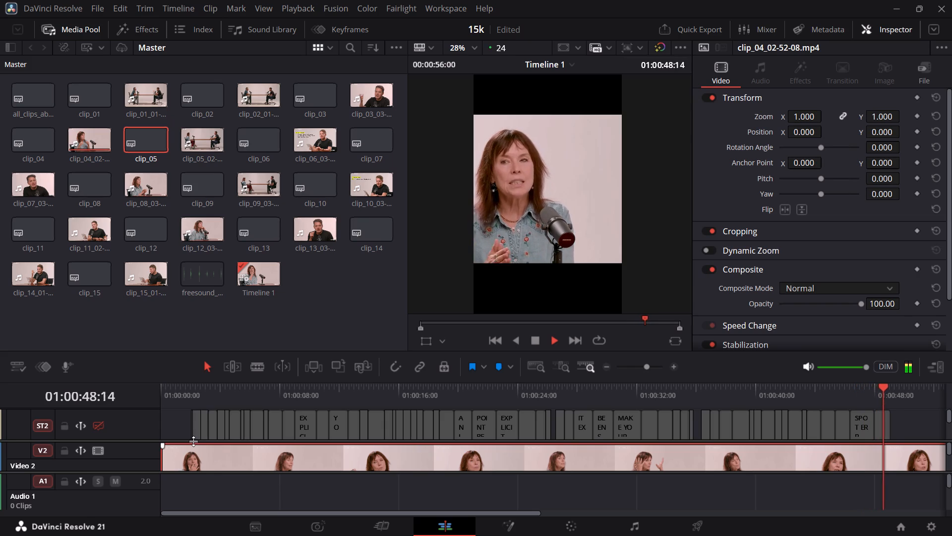
key(Delete)
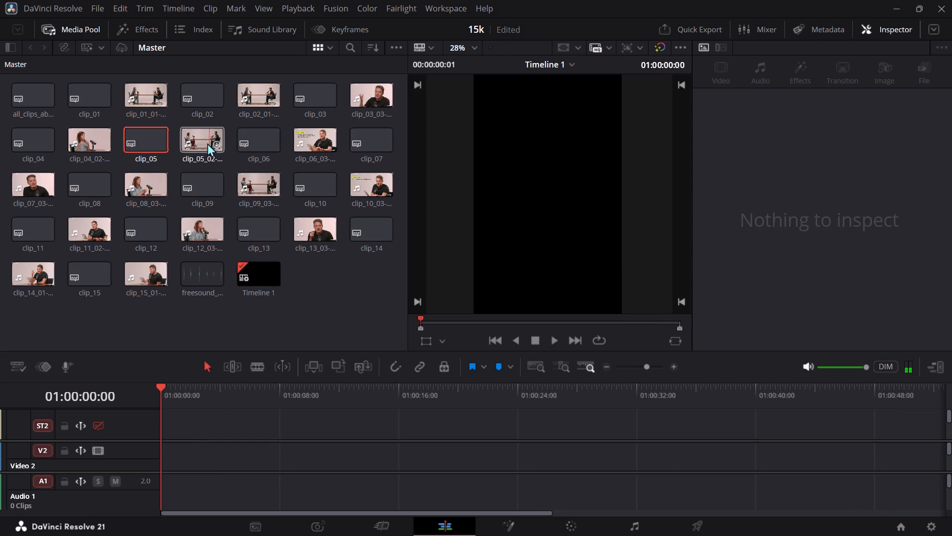
Place clip_05_02-54-37.mp4 from the media pool at the start of Timeline 1, on the Video 3 track.
drag(207, 142, 152, 451)
Play the clip_05 footage to preview its opening and the wide two-person shot around 14 seconds in.
key(space)
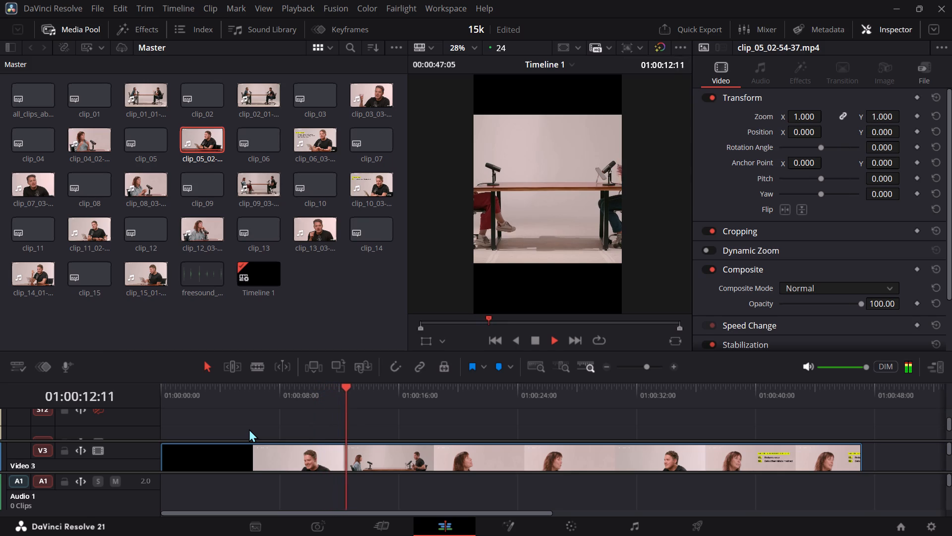
key(Left)
key(Left)
key(Left)
key(Left)
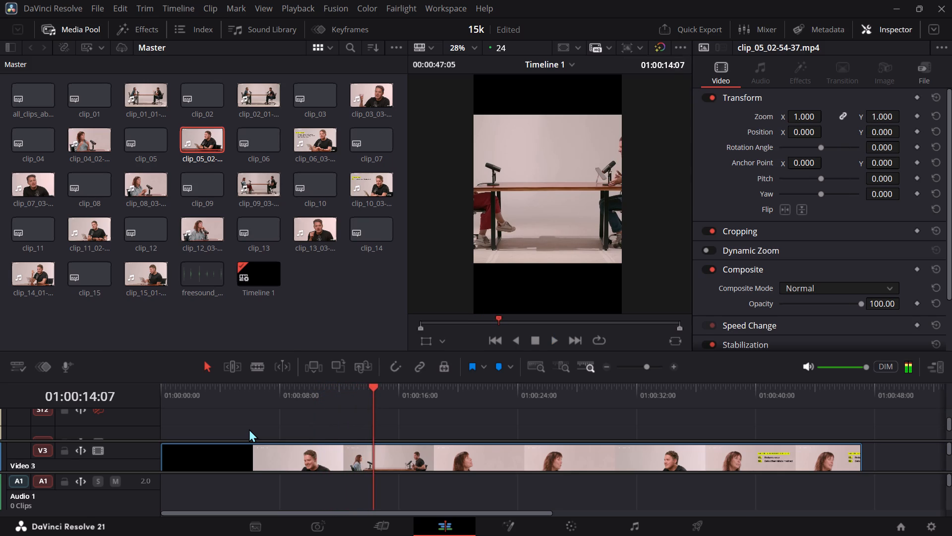
key(space)
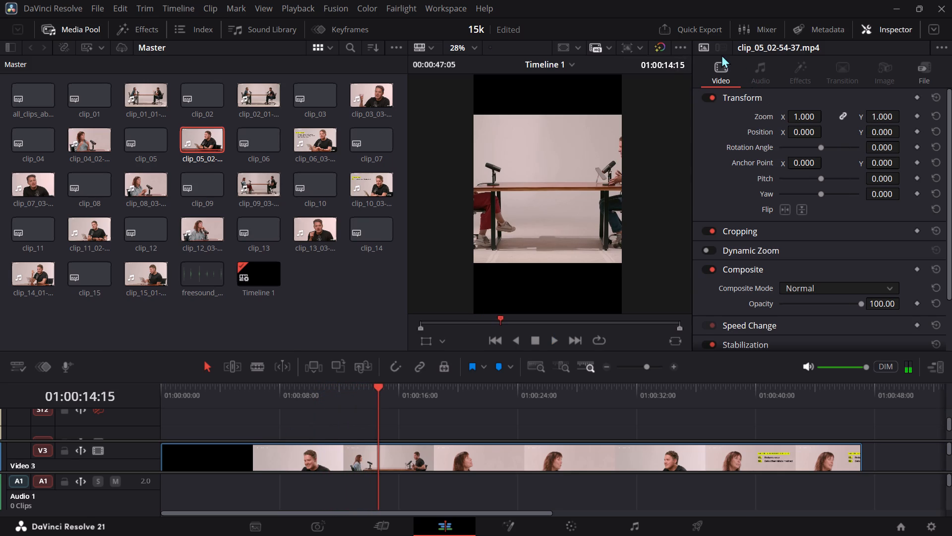
Look through the clip's video properties, including the Stabilization and Retime and Scaling settings.
scroll(743, 200, up, 1)
scroll(745, 243, down, 3)
scroll(760, 281, down, 1)
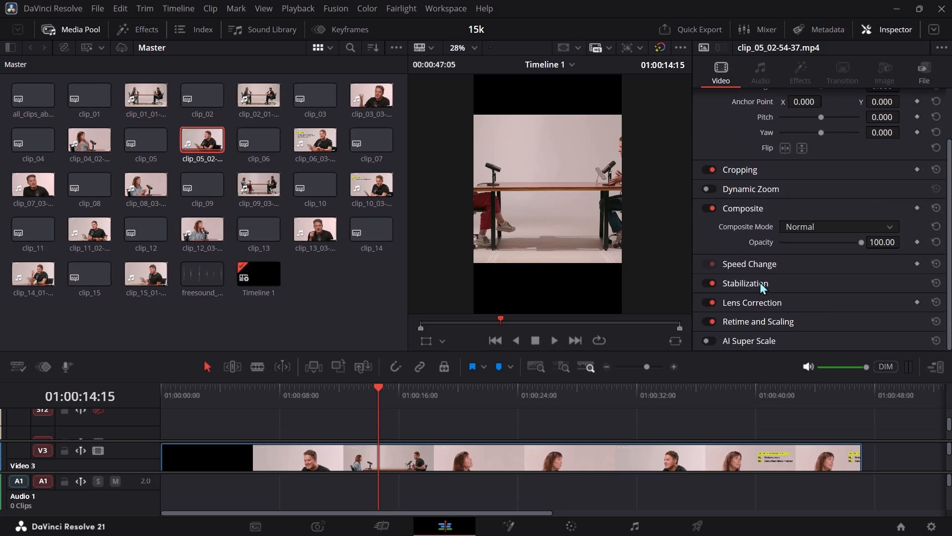
click(778, 284)
scroll(778, 284, down, 5)
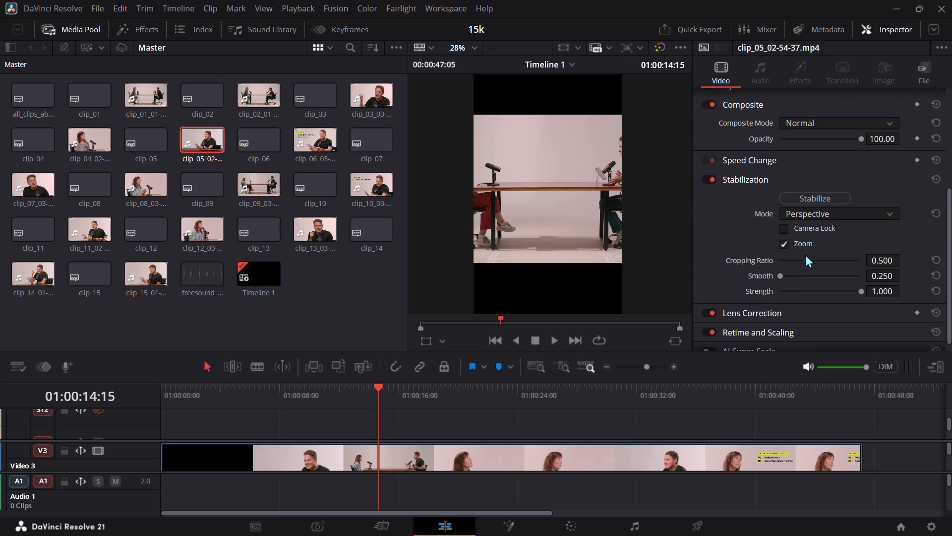
click(772, 164)
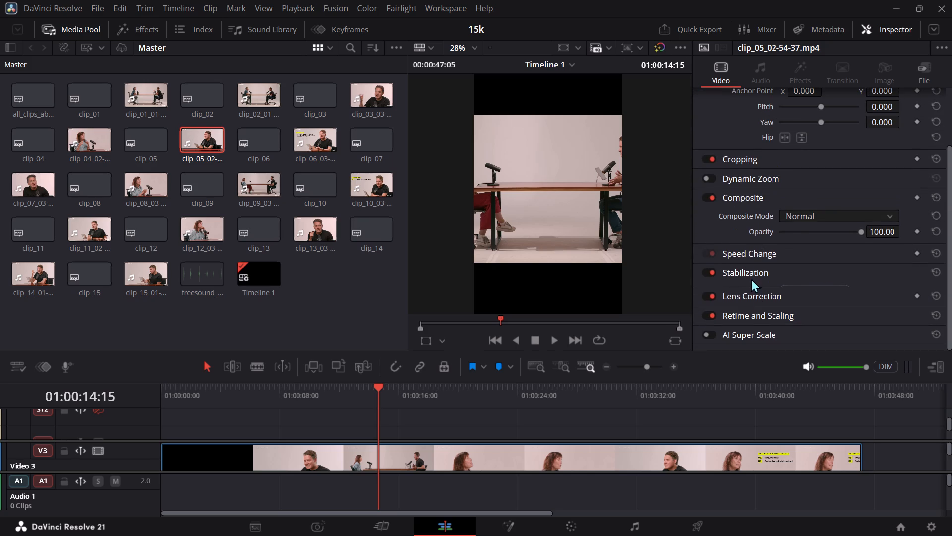
click(756, 322)
scroll(756, 322, down, 7)
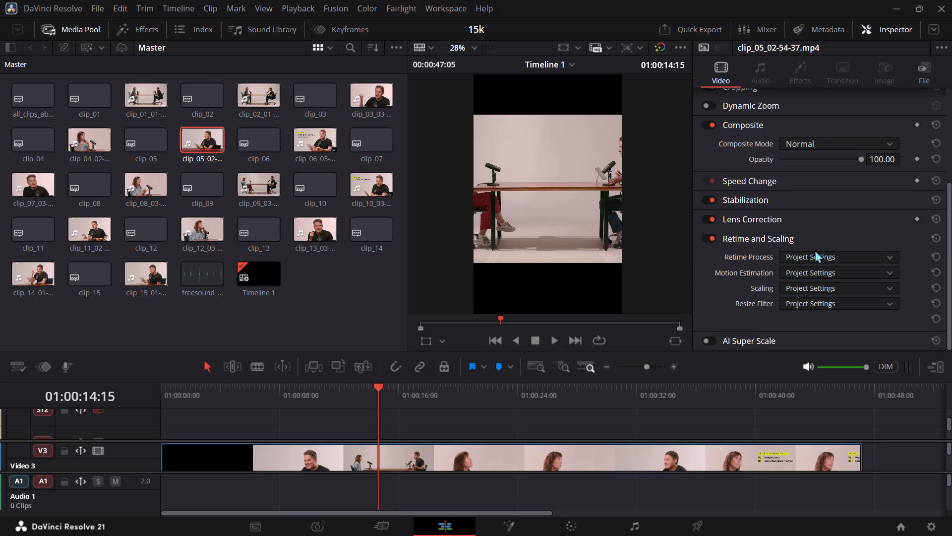
click(815, 250)
ctrl+scroll(591, 224, down, 2)
Scale the clip_05 footage to a zoom of 0.540 on both axes so the full width fits the vertical frame.
scroll(591, 224, up, 1)
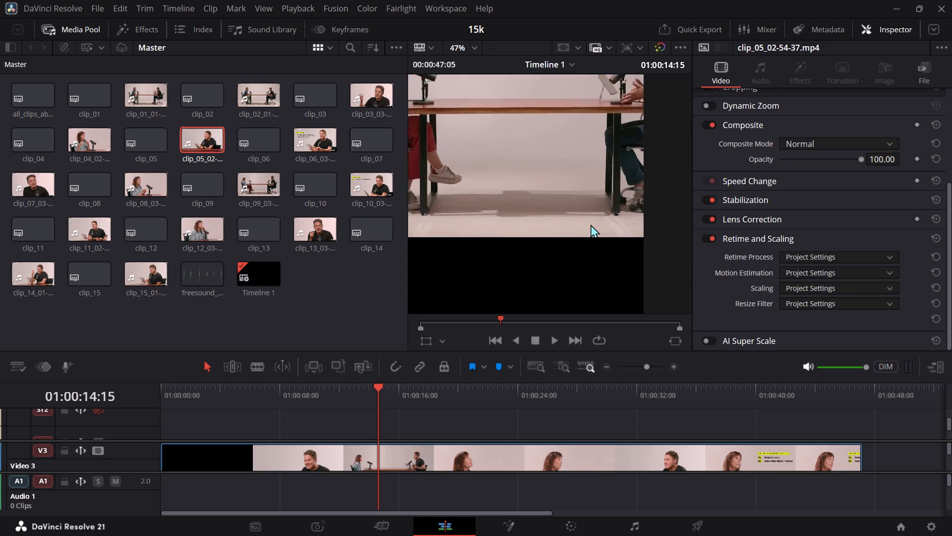
scroll(591, 224, up, 1)
scroll(591, 224, down, 1)
scroll(827, 169, up, 6)
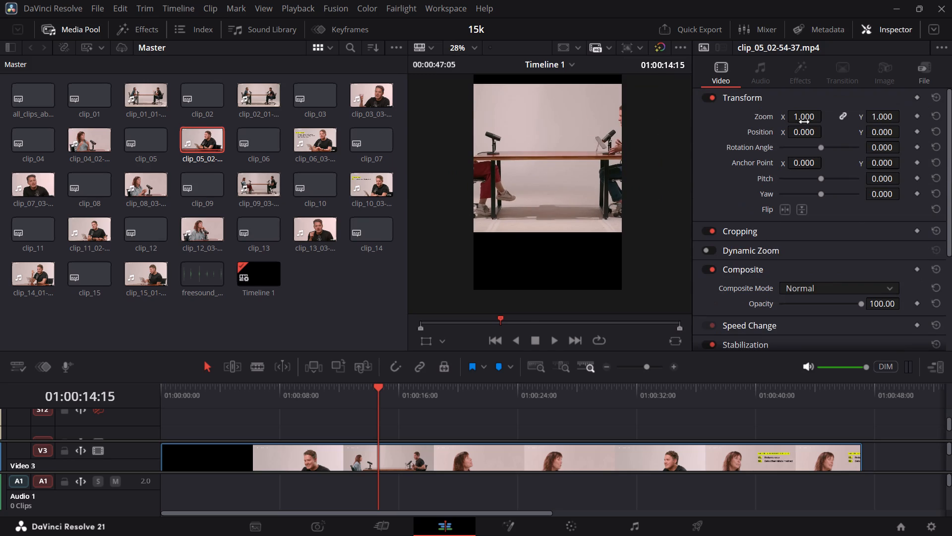
drag(804, 122, 776, 133)
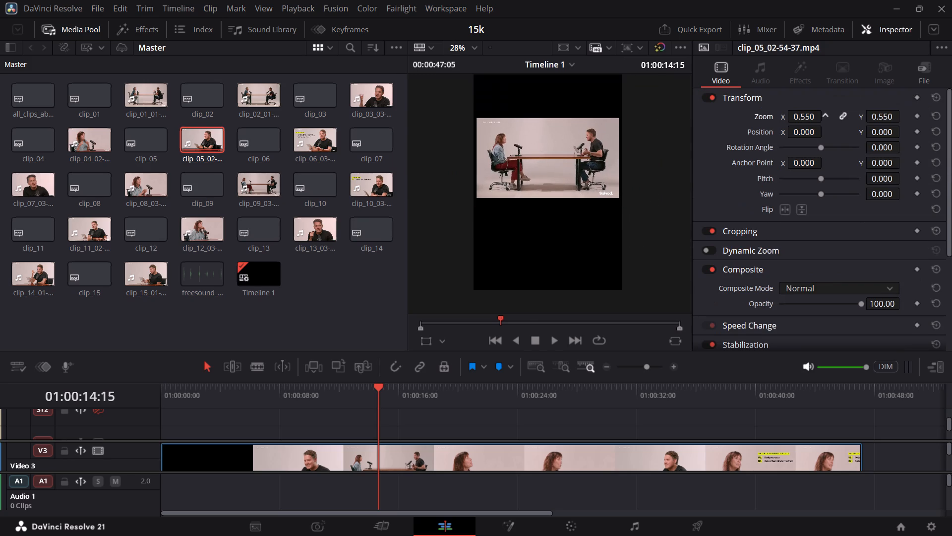
drag(776, 133, 776, 132)
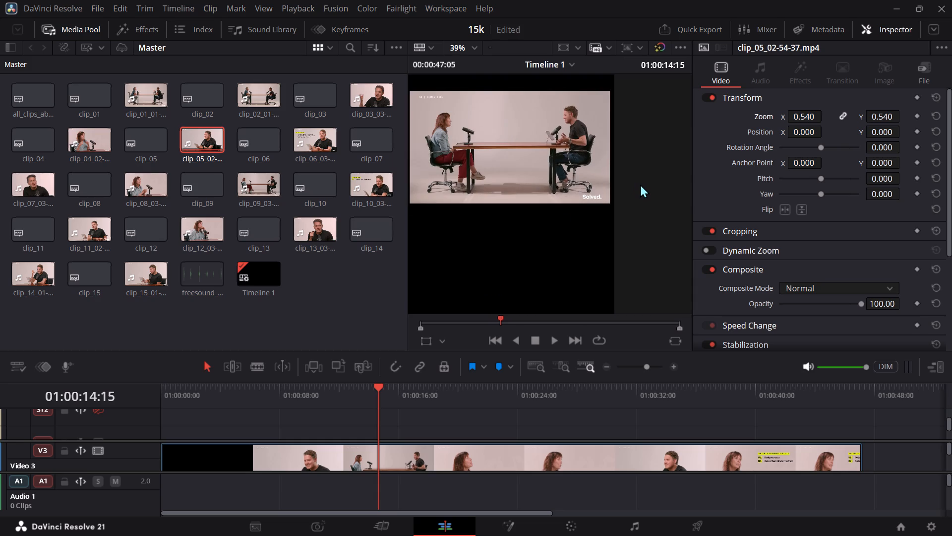
key(z)
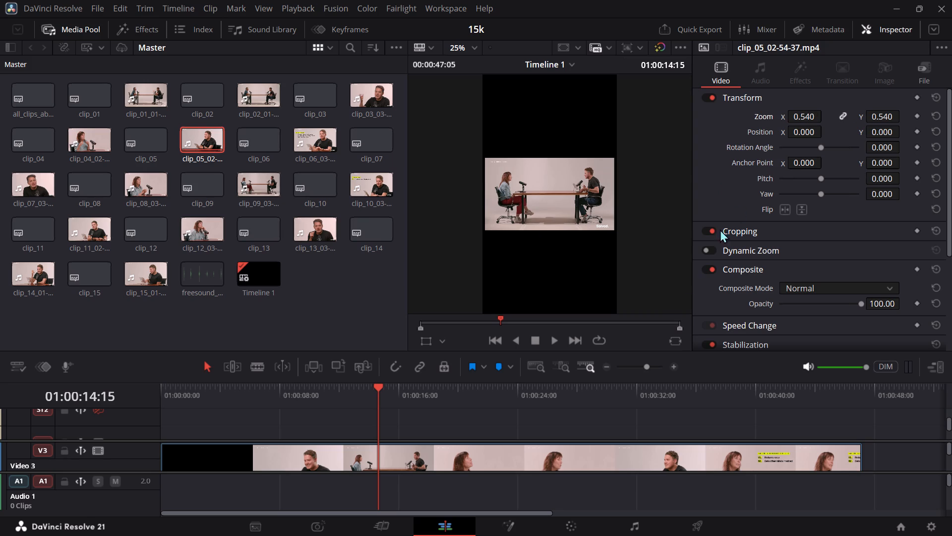
On the Fusion page, attach a single rectangle mask to the clip_05 node and stretch it over the whole frame.
click(500, 529)
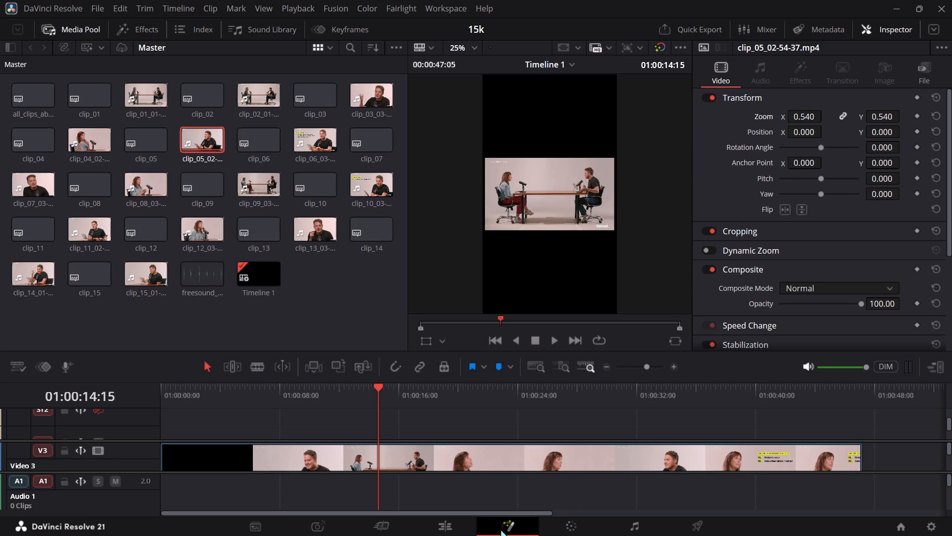
click(506, 528)
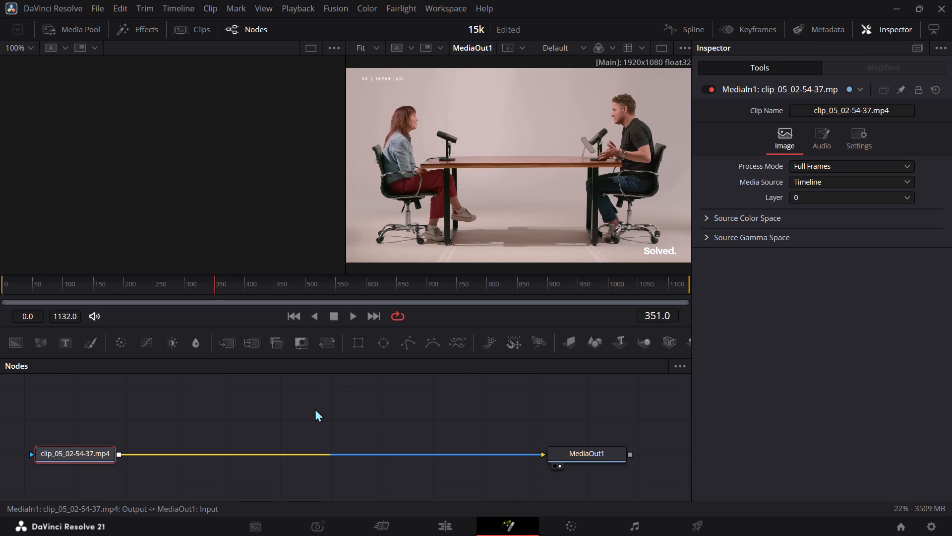
click(88, 453)
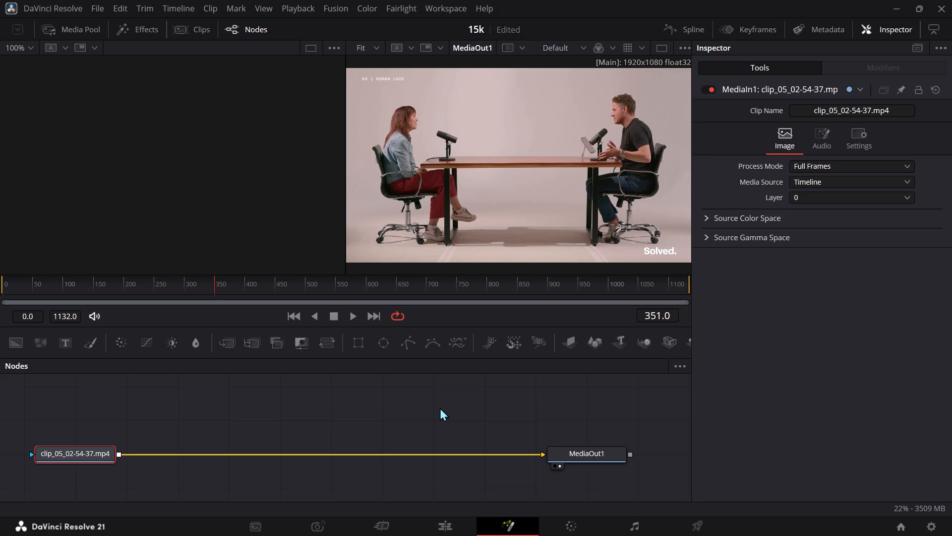
double_click(362, 345)
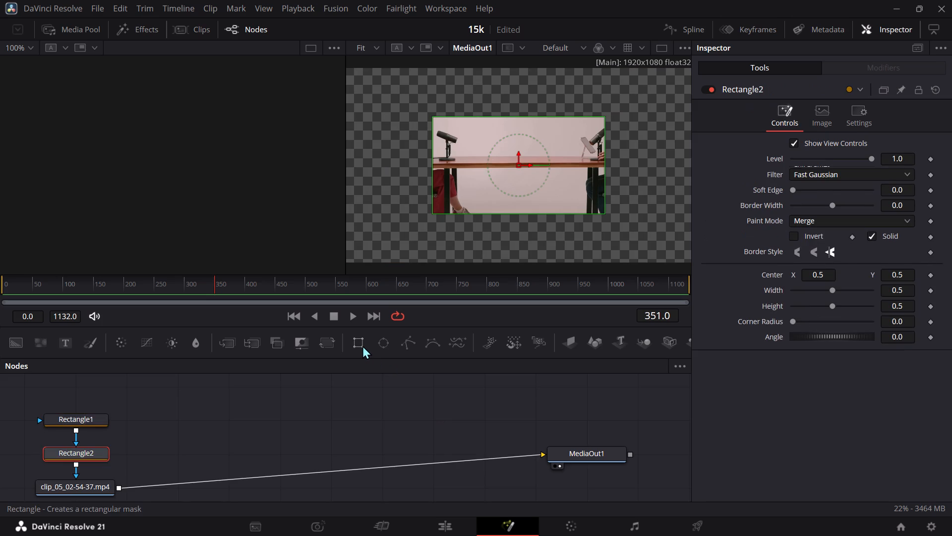
click(73, 420)
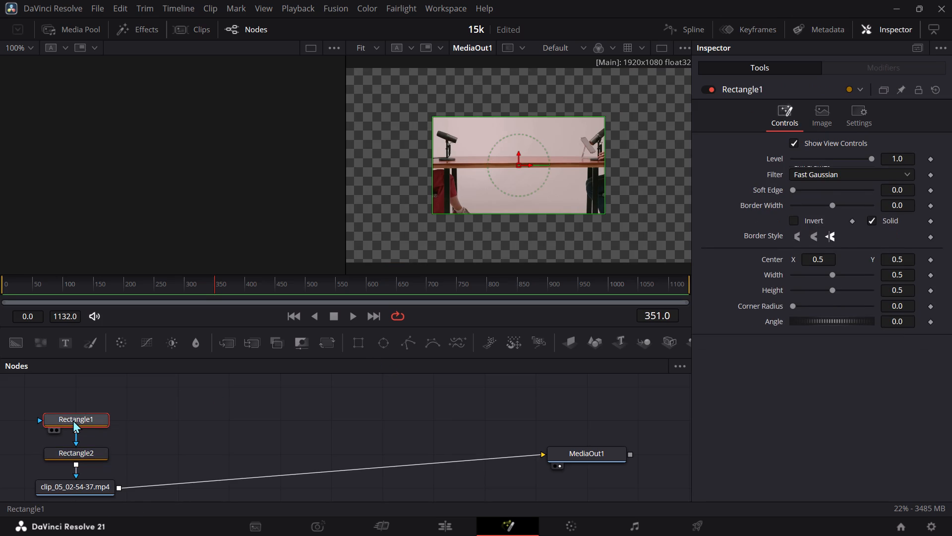
key(Delete)
click(85, 450)
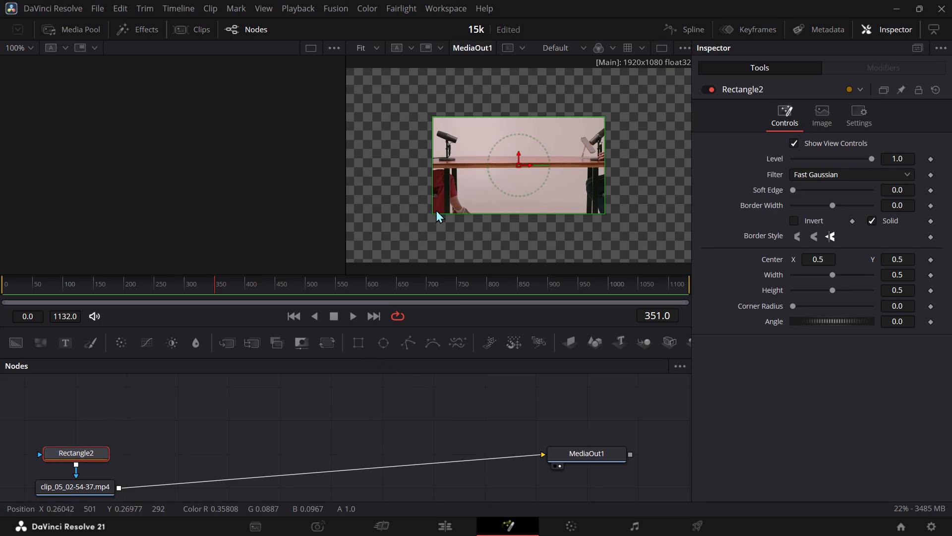
drag(432, 214, 345, 267)
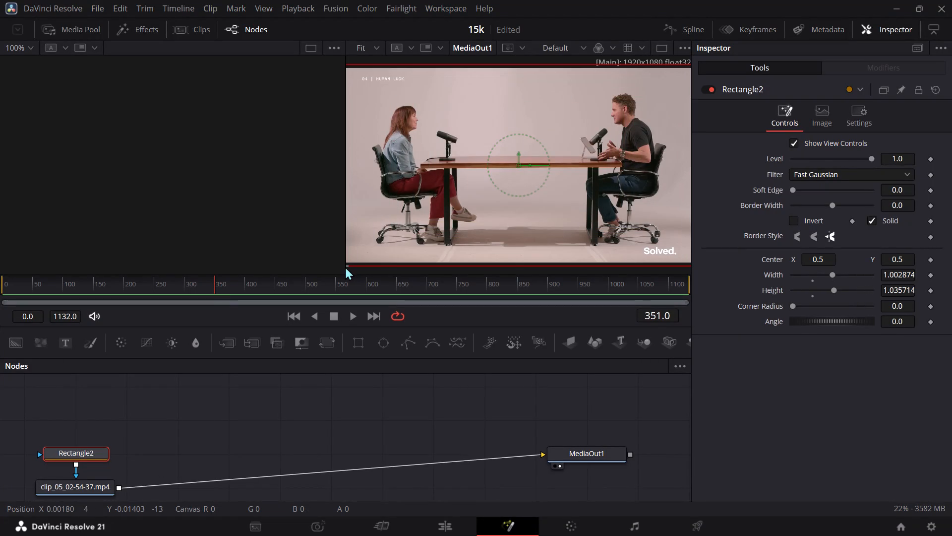
drag(345, 267, 343, 263)
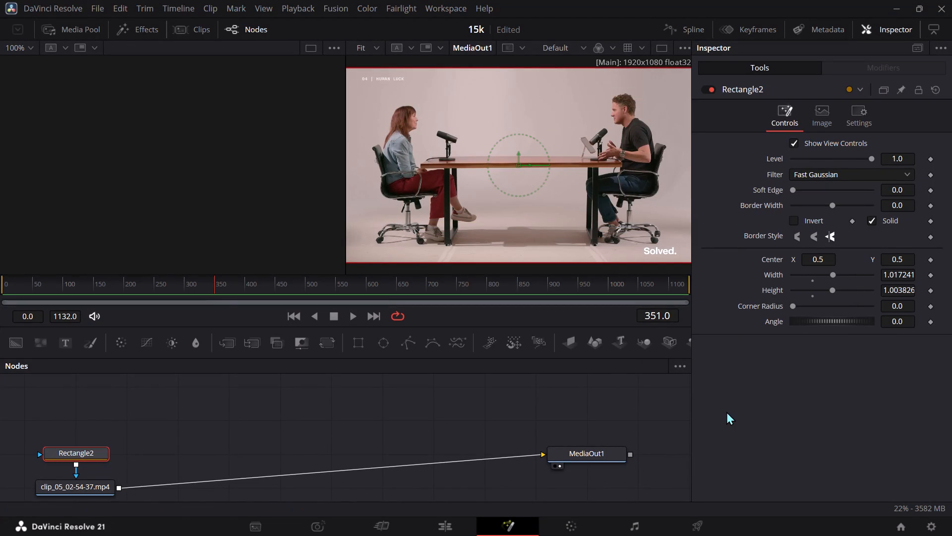
Set the rectangle mask's corner radius to 0.15.
click(906, 306)
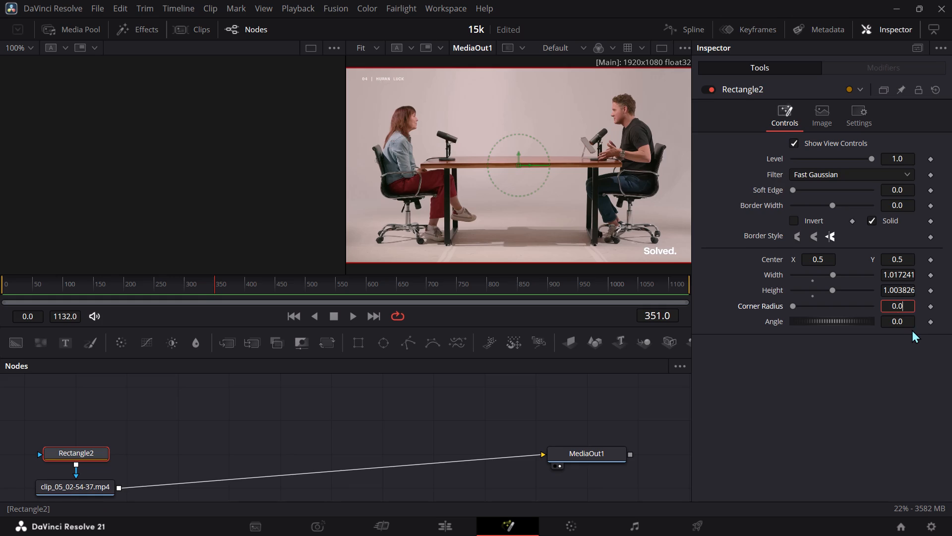
key(BackSpace)
text(15)
key(Return)
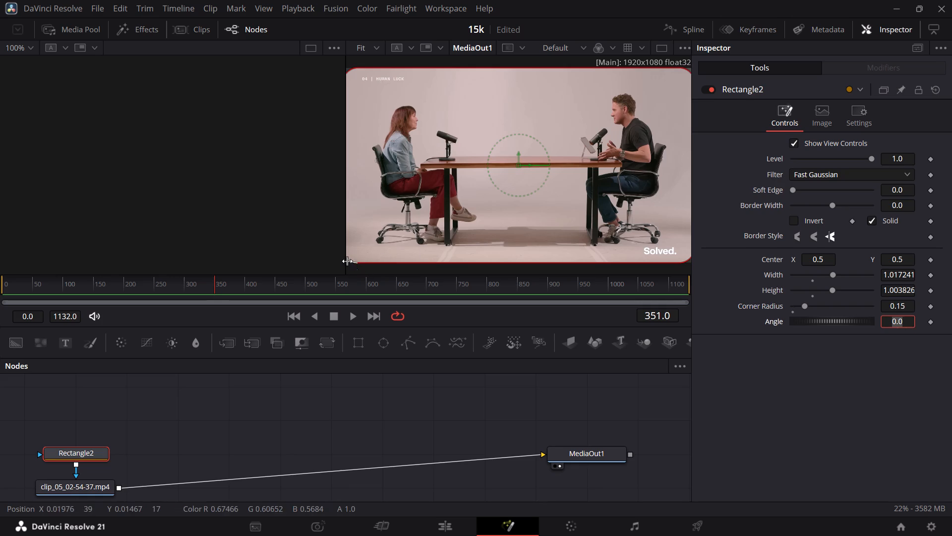
Shrink the rectangle mask slightly inside the frame, to about 0.989 wide and 0.972 high.
drag(353, 261, 357, 259)
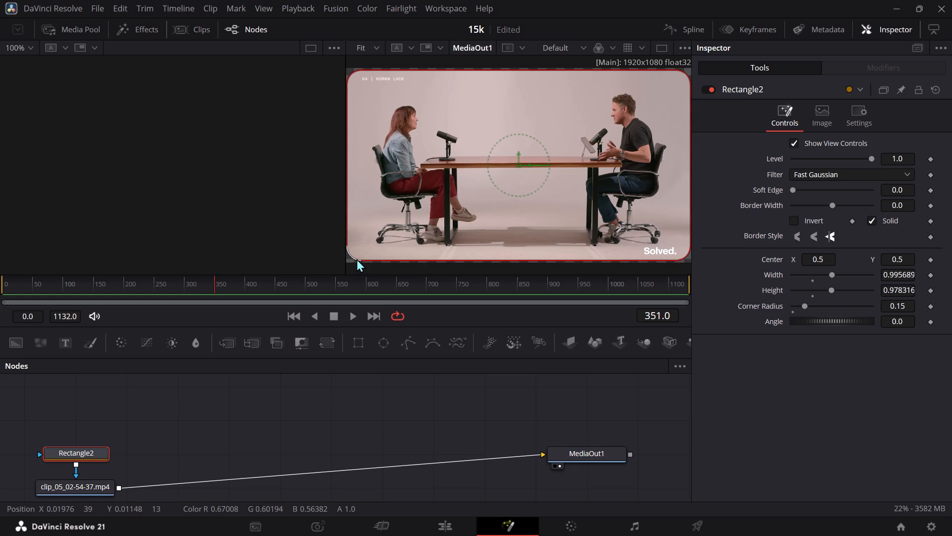
drag(357, 259, 358, 258)
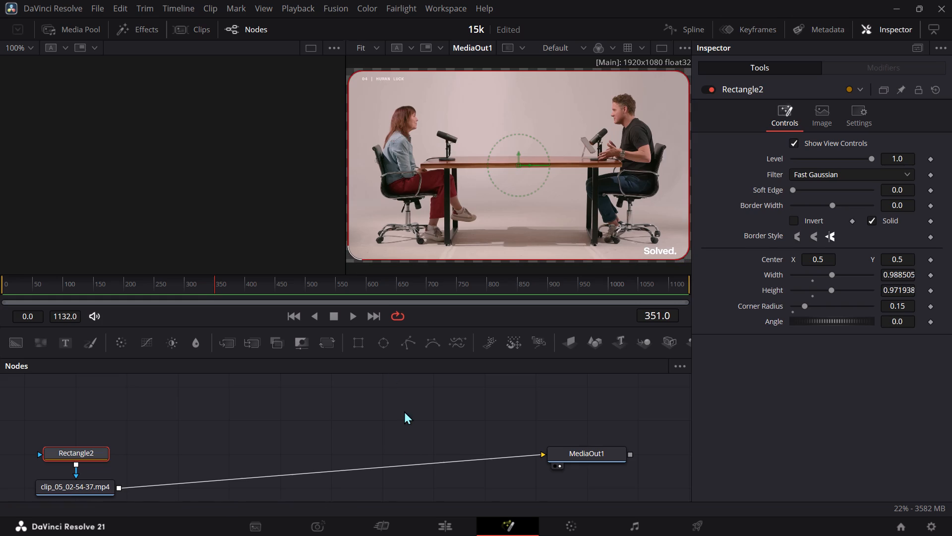
Return to the Edit page and play Timeline 1 from the start to review the rounded clip_05 footage.
click(446, 524)
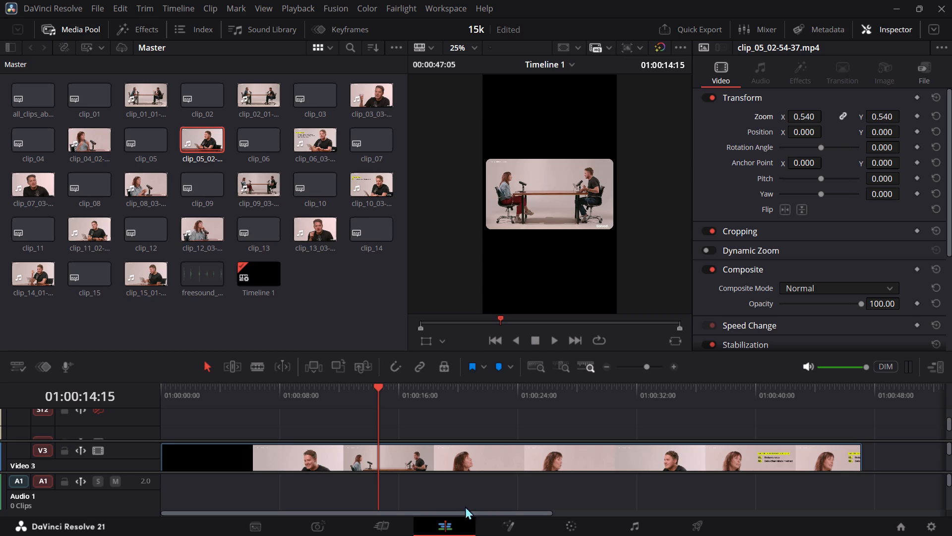
drag(379, 388, 129, 396)
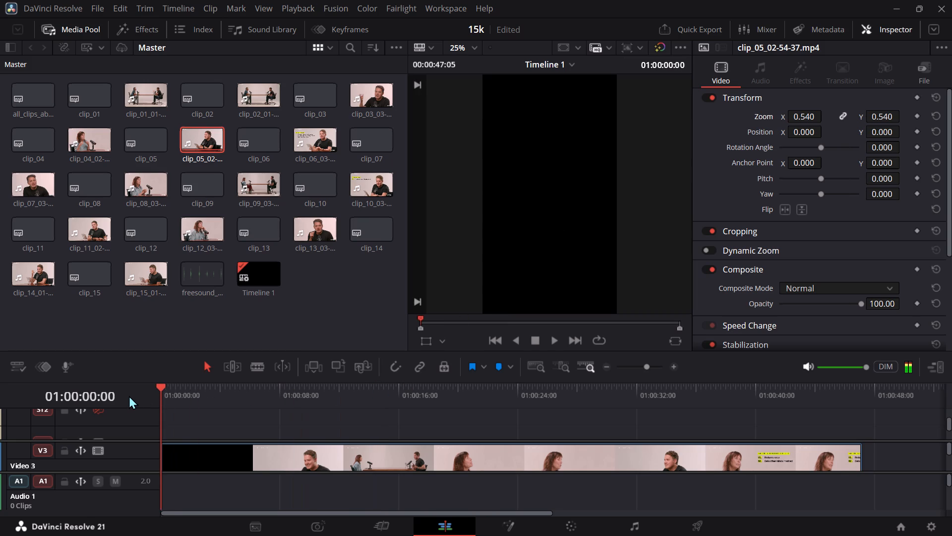
key(space)
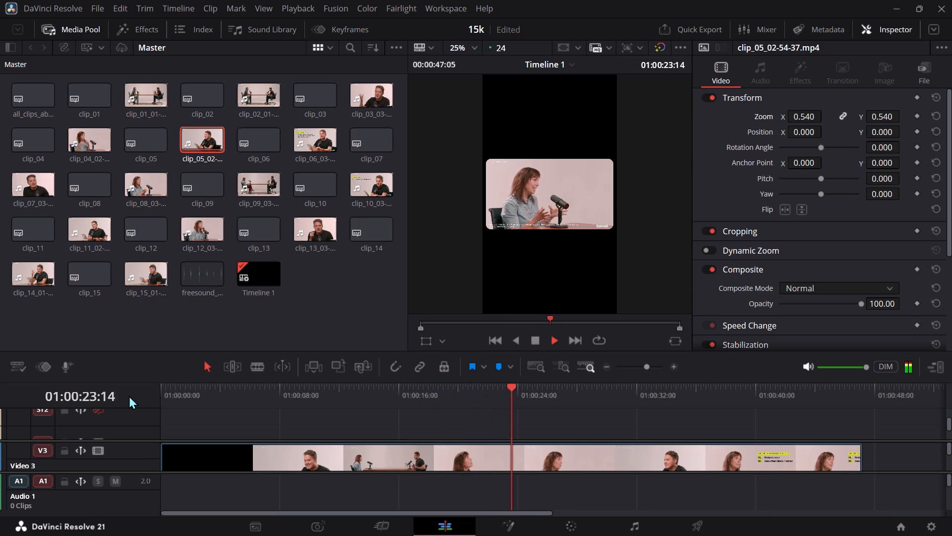
key(space)
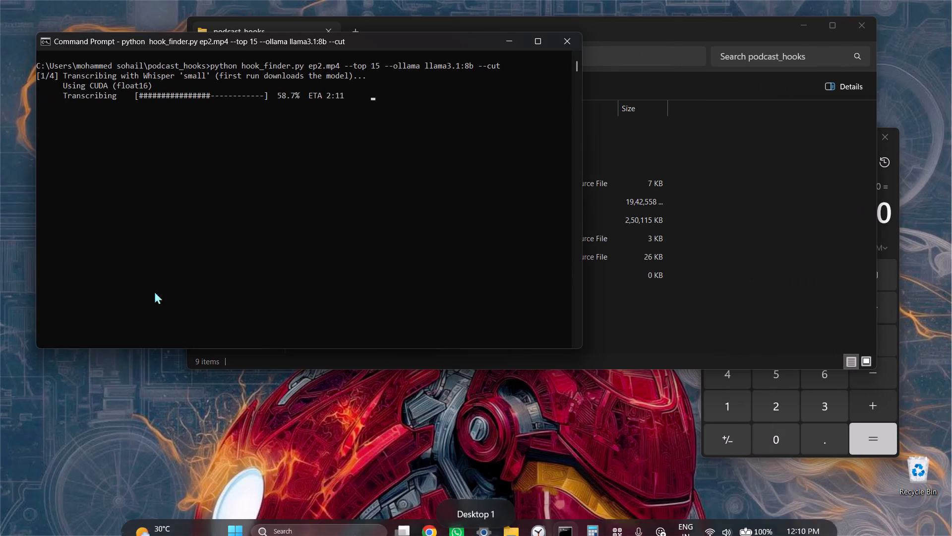
Go to the podcast_hooks folder and open the clips CSV from ep1_hooks in Excel, just this once.
click(360, 421)
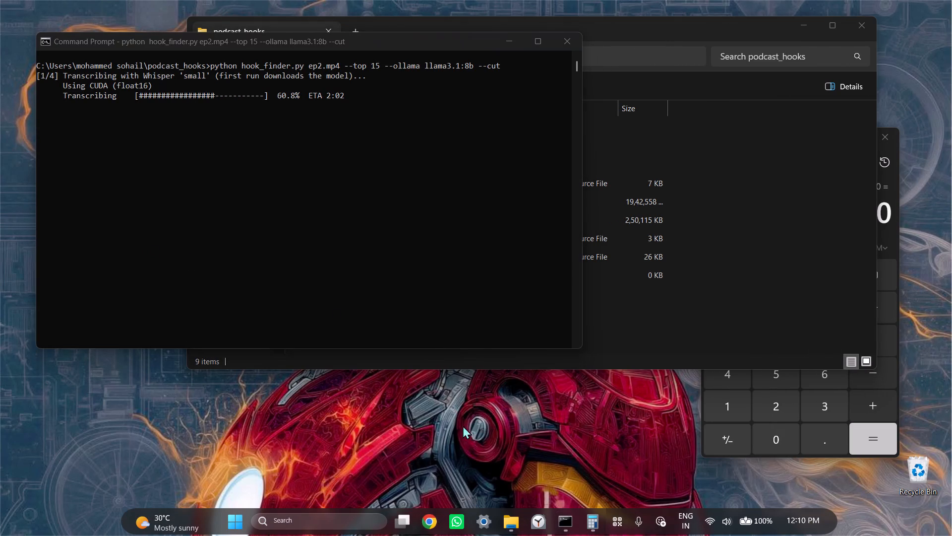
click(711, 321)
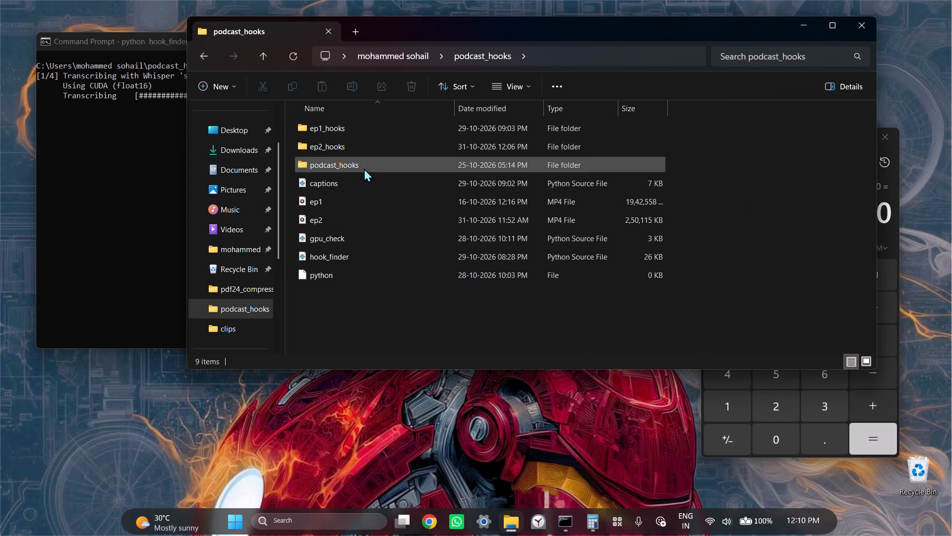
double_click(378, 134)
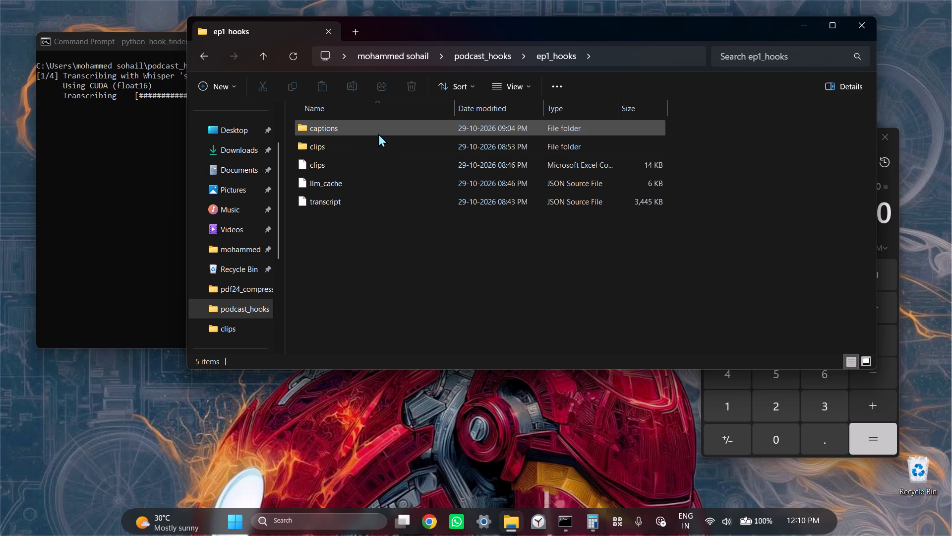
double_click(367, 164)
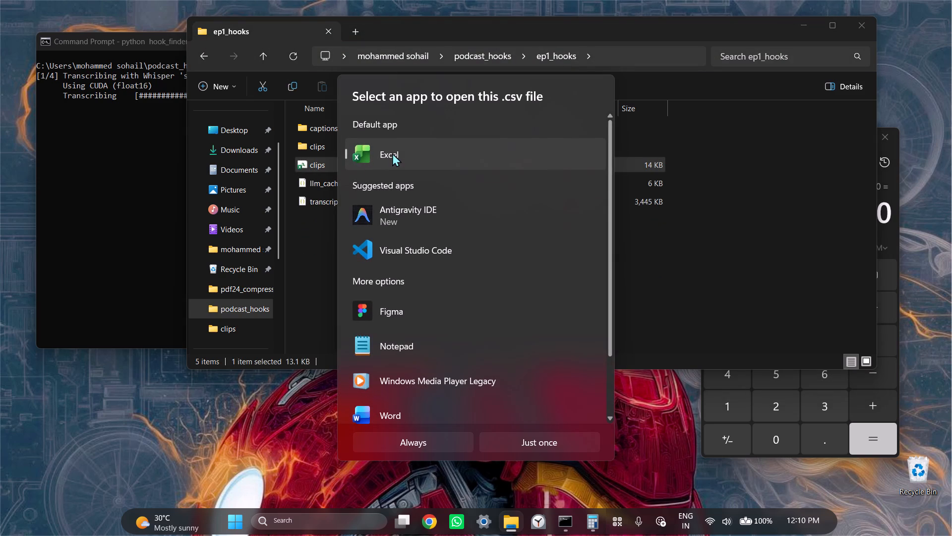
click(392, 153)
click(414, 158)
click(530, 447)
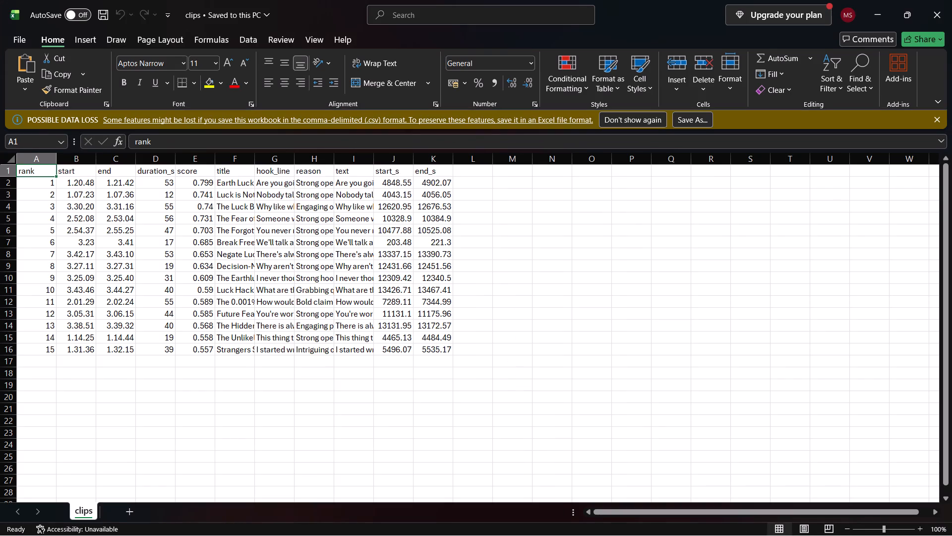
Widen the title column in the clips sheet and copy the rank 5 title, "The Forgotten Predictions".
scroll(250, 260, right, 1)
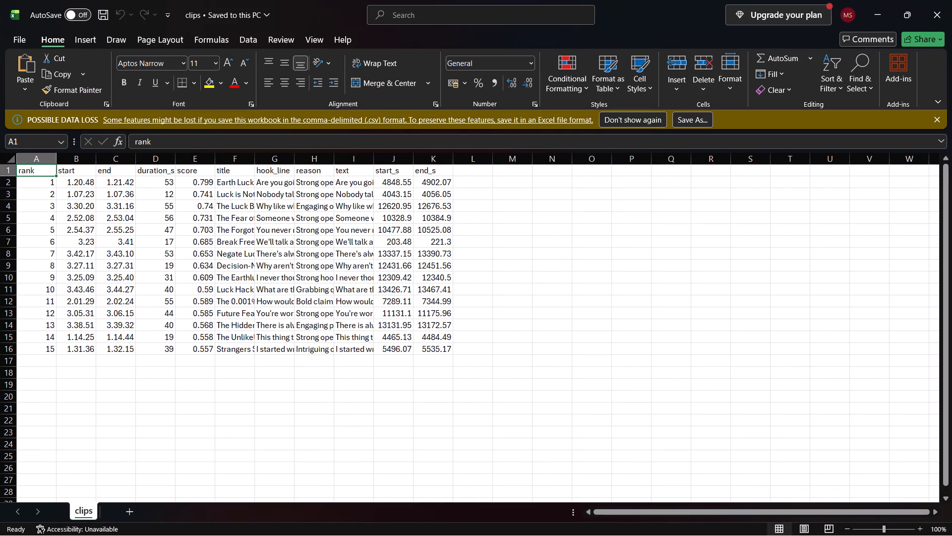
drag(255, 167, 293, 173)
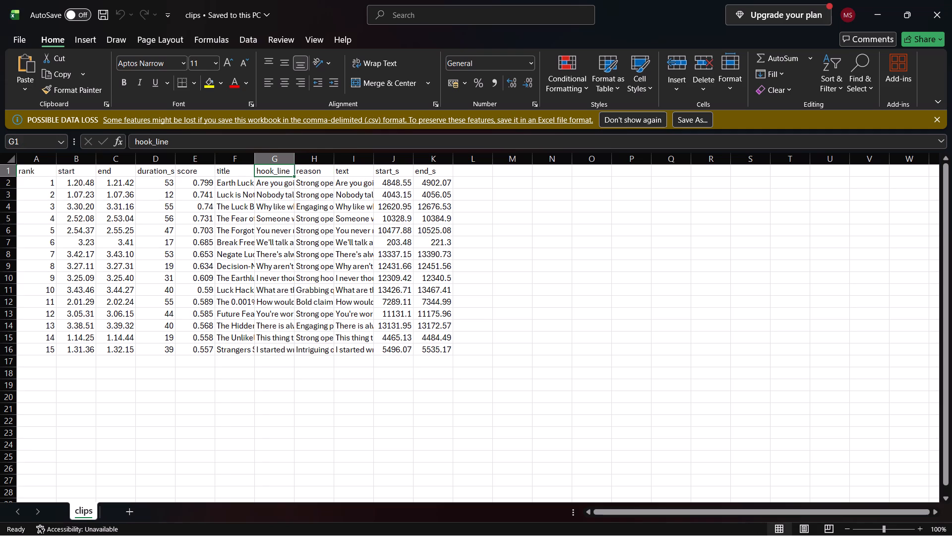
drag(253, 163, 459, 162)
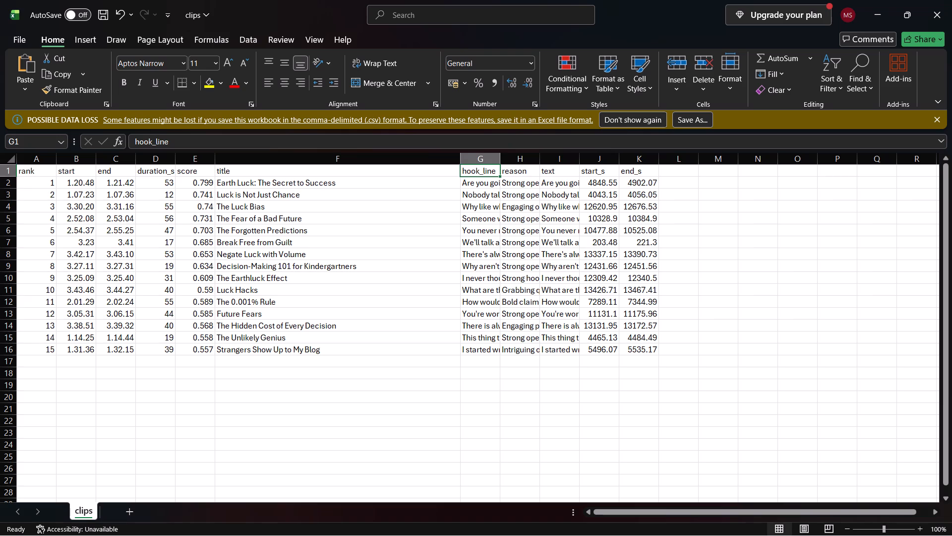
double_click(278, 234)
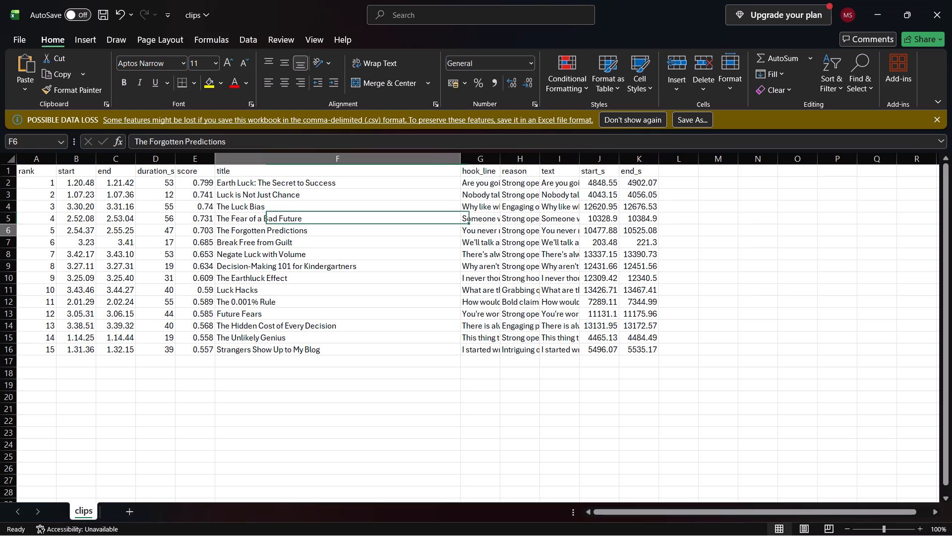
double_click(278, 234)
triple_click(278, 234)
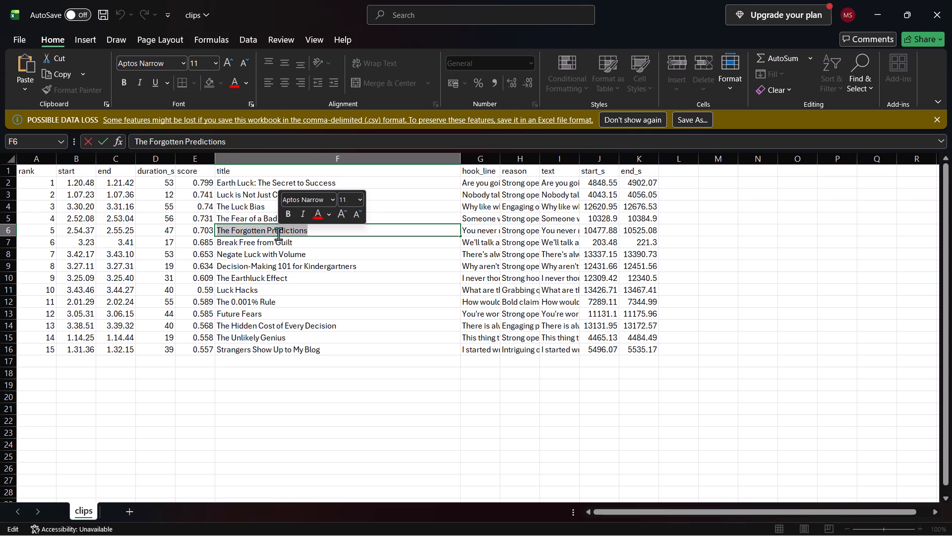
key(ctrl+c)
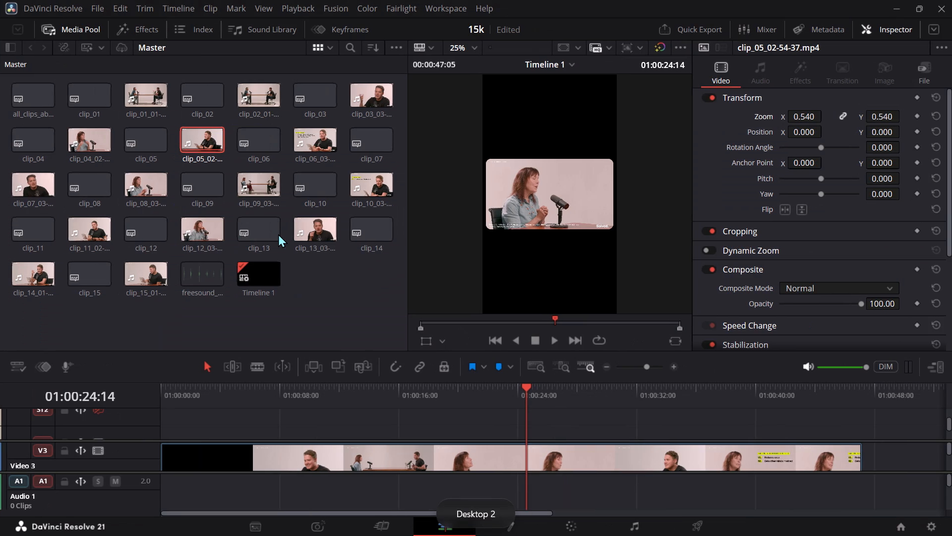
Switch to DaVinci Resolve, return the playhead to the start of Timeline 1 and open the effects library's titles.
drag(526, 389, 452, 387)
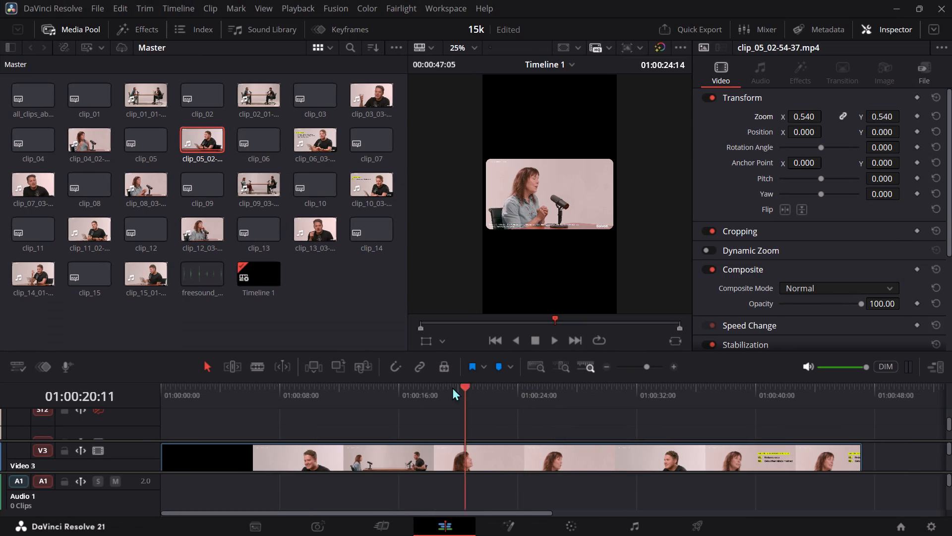
drag(452, 387, 128, 389)
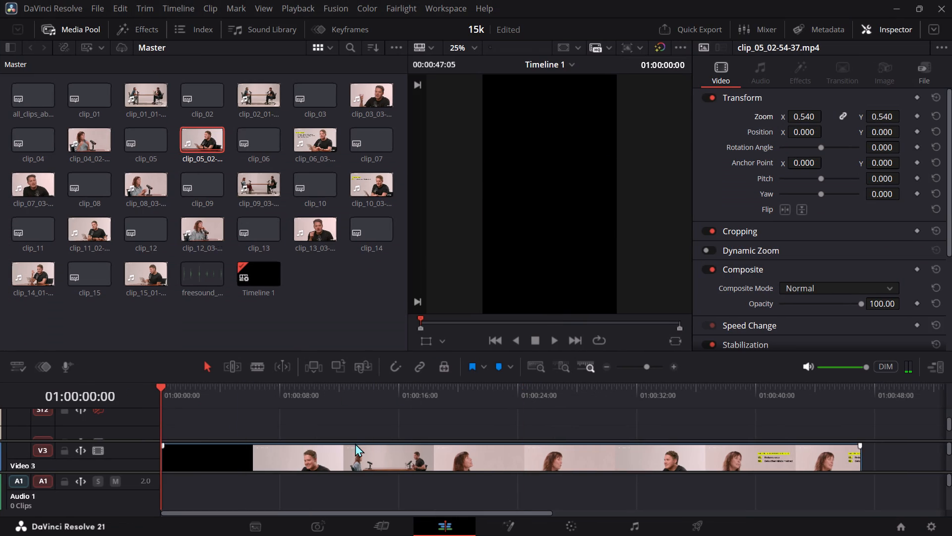
click(140, 24)
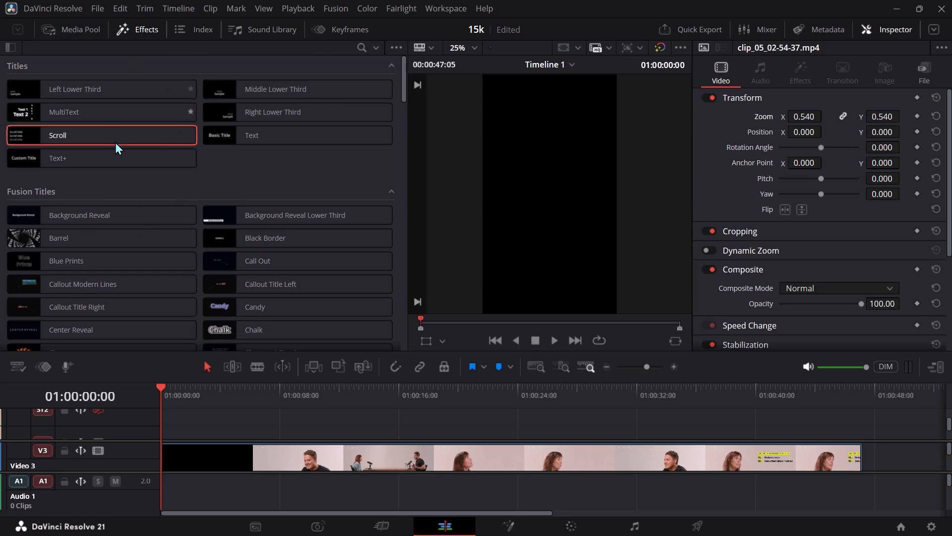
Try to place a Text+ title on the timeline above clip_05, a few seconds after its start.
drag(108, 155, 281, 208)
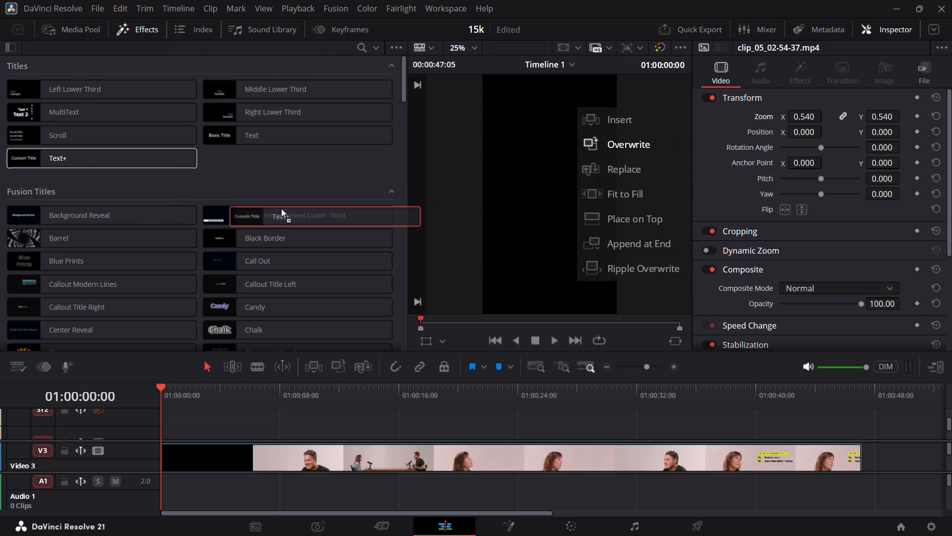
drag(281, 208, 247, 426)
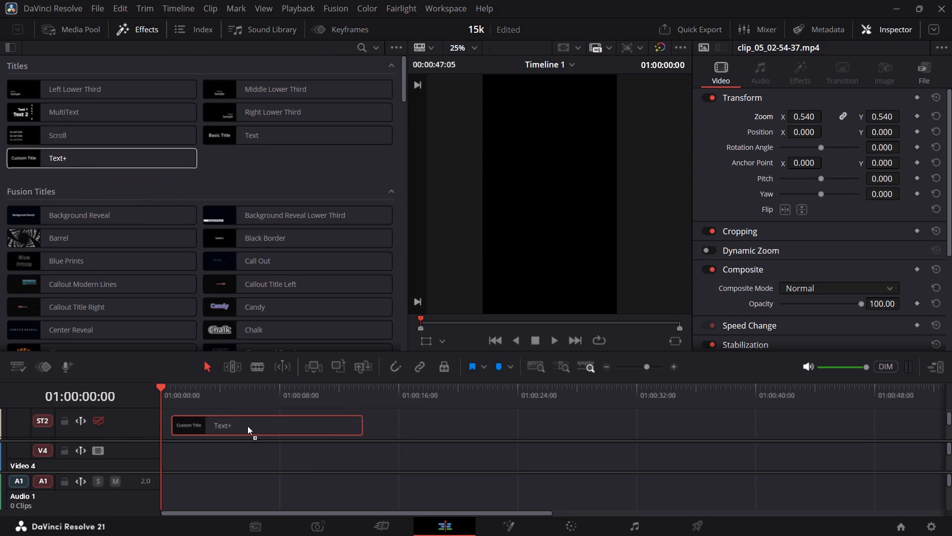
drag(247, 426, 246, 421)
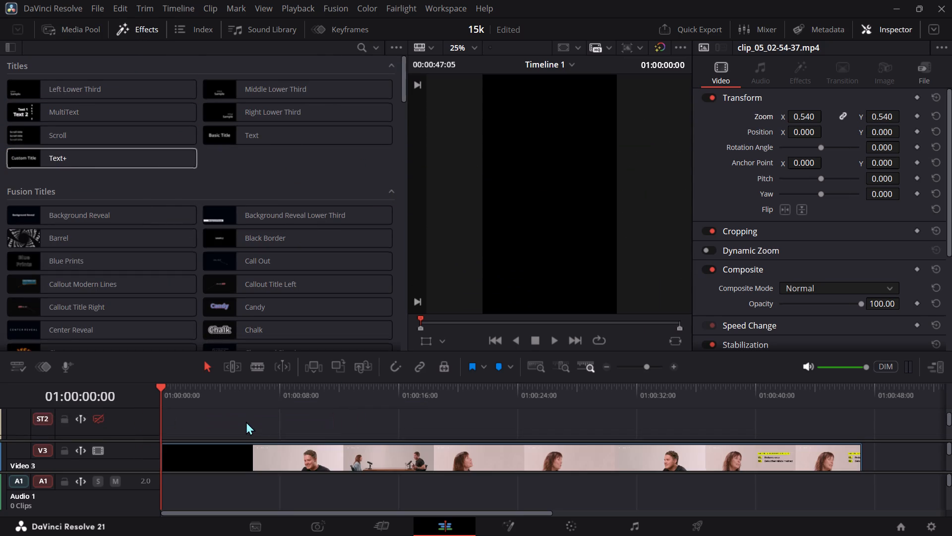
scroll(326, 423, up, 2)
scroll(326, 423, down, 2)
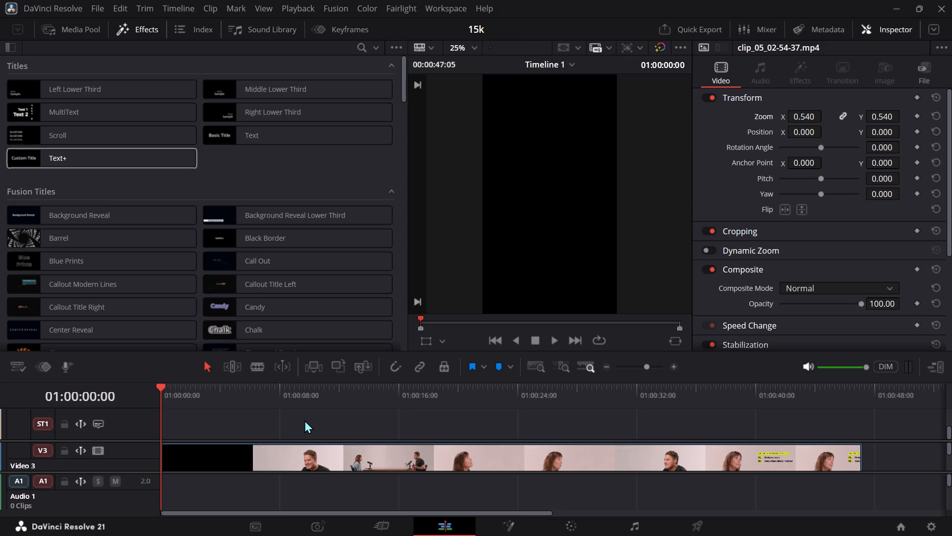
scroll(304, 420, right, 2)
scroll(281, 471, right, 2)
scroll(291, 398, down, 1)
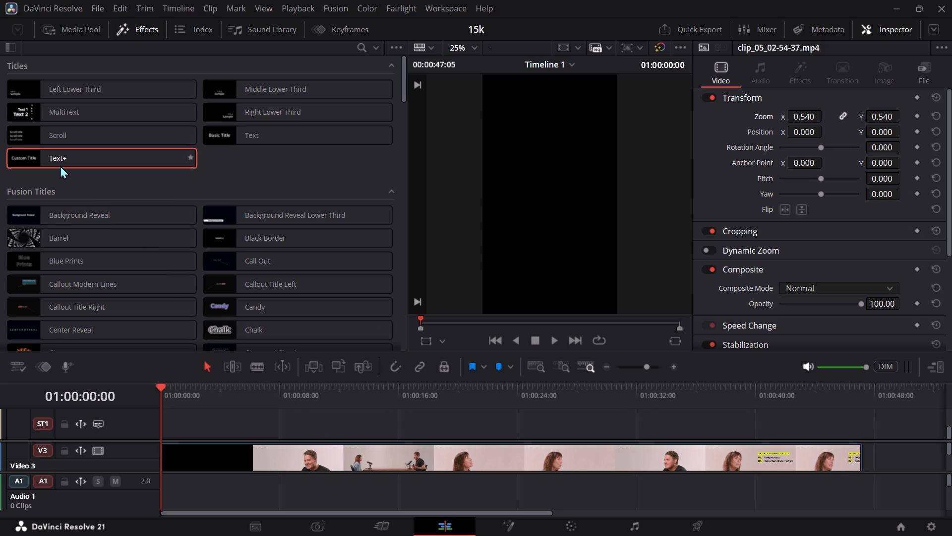
Add a Text+ title at the start of Timeline 1 using Place on Top.
drag(117, 159, 570, 158)
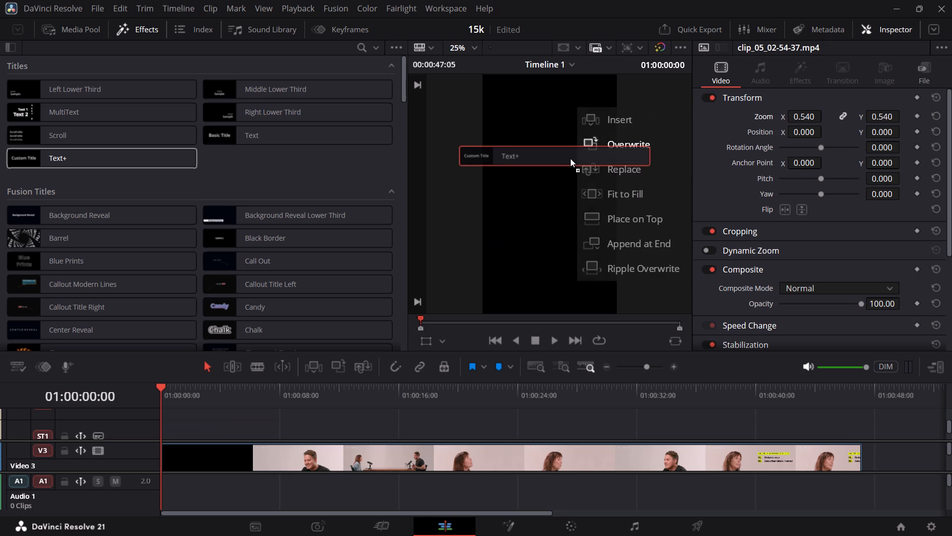
drag(570, 158, 629, 223)
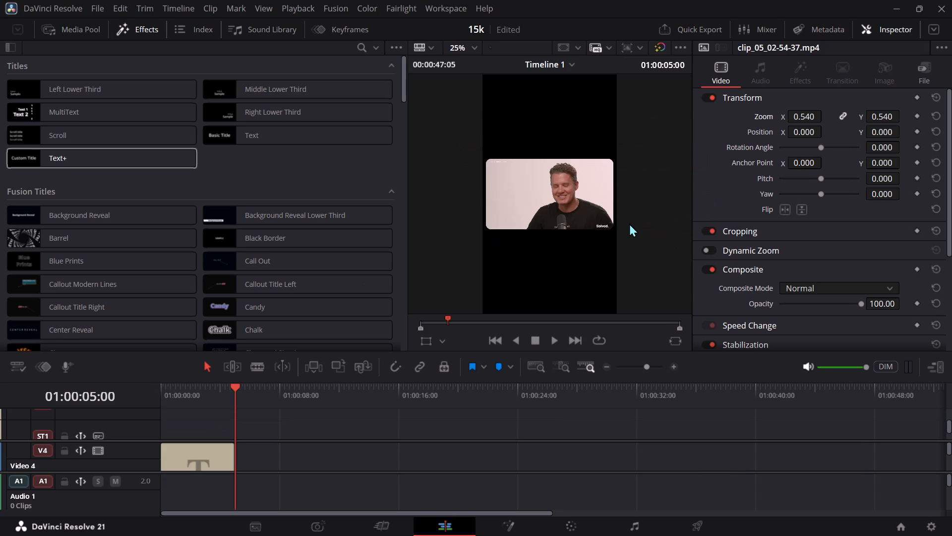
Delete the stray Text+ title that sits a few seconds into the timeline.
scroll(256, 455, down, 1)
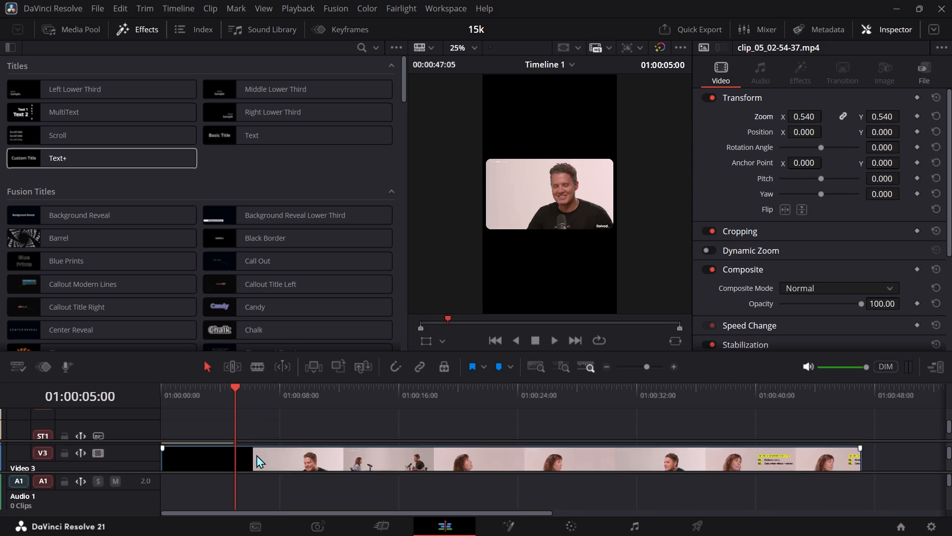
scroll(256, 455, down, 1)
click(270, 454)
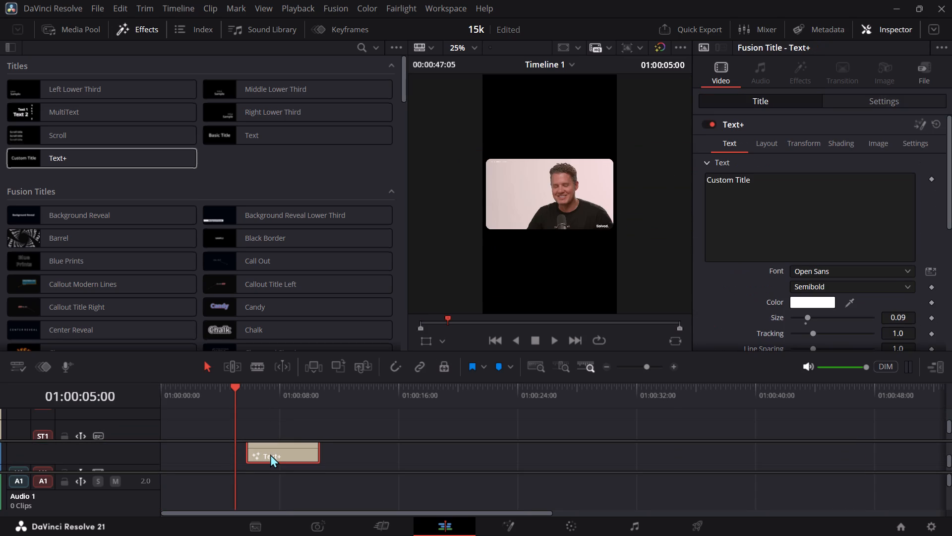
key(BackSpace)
Replace the text of the Text+ title at the timeline start with the copied "The Forgotten Predictions".
scroll(270, 454, up, 3)
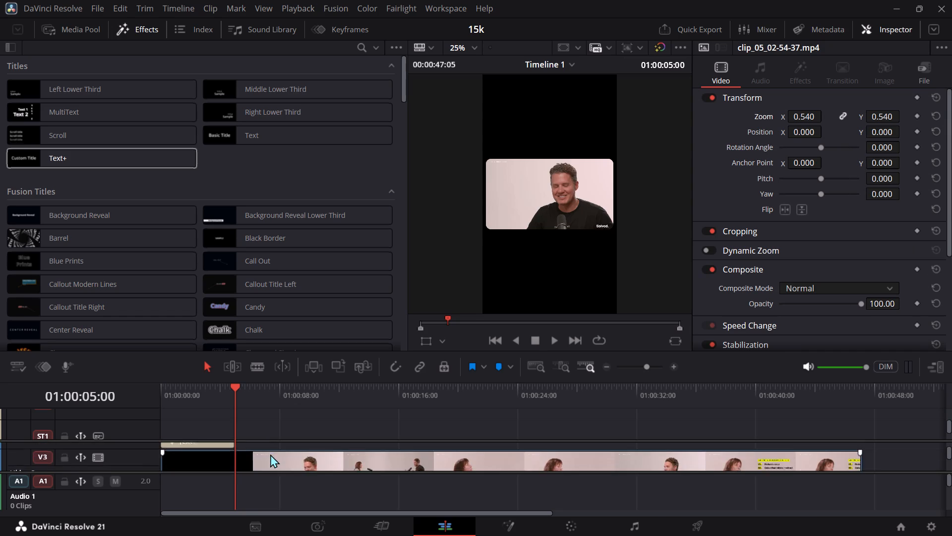
click(213, 443)
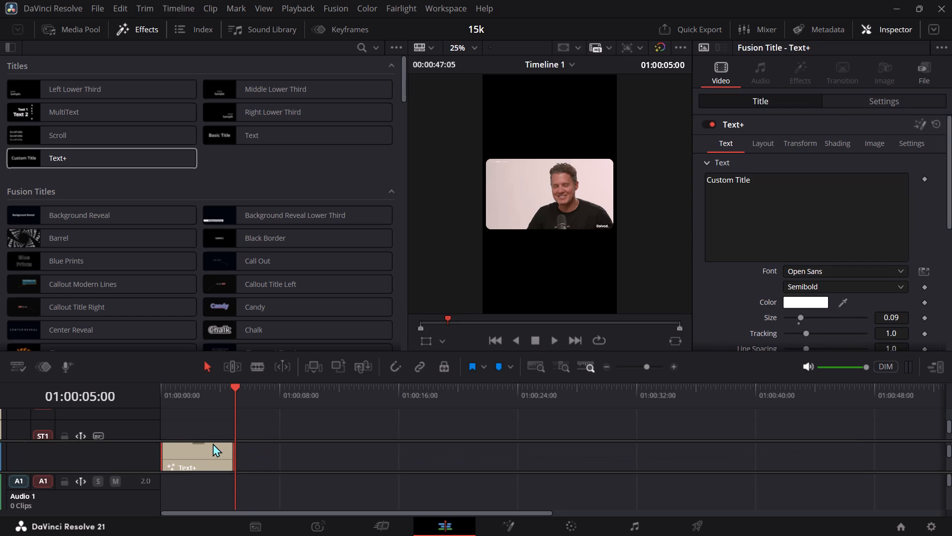
double_click(737, 185)
triple_click(737, 185)
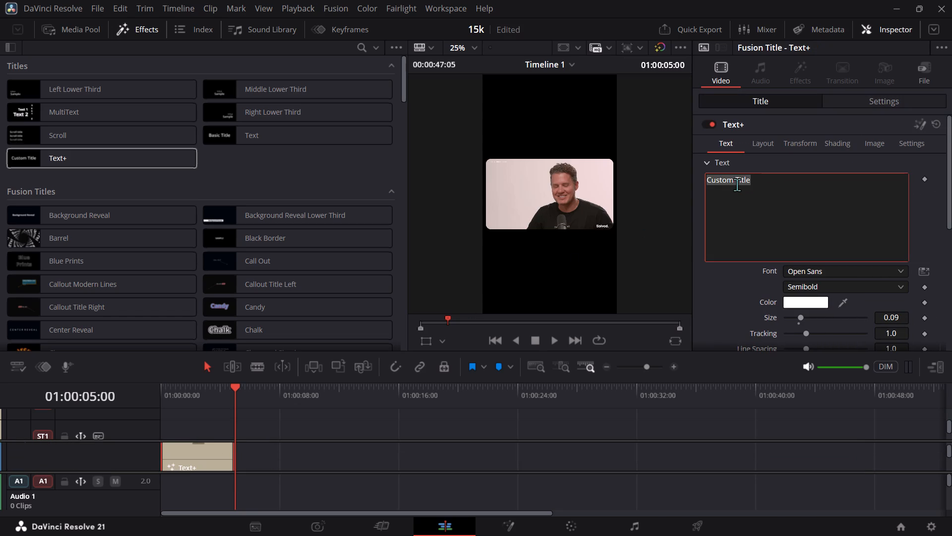
key(ctrl+v)
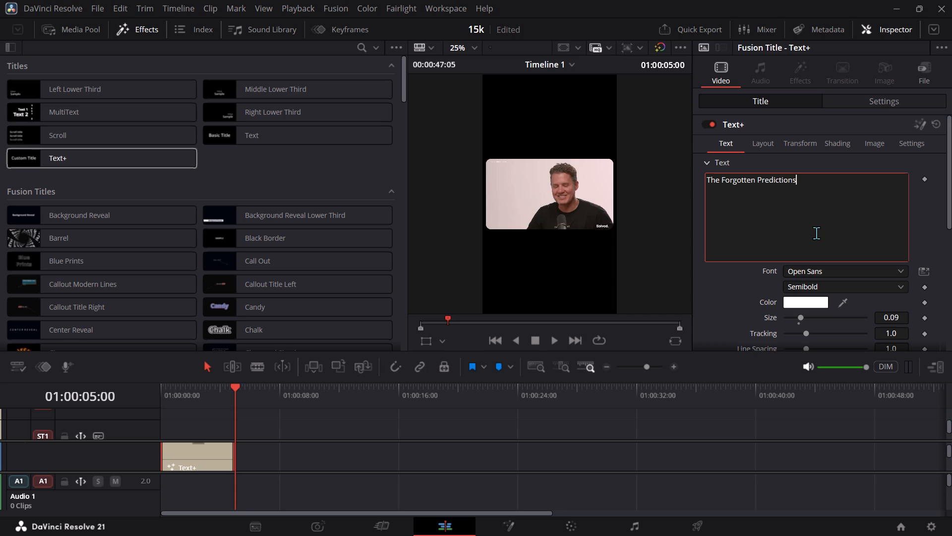
Examine the layout settings of the Text+ title, including its centre, pivot, size and background options.
click(761, 145)
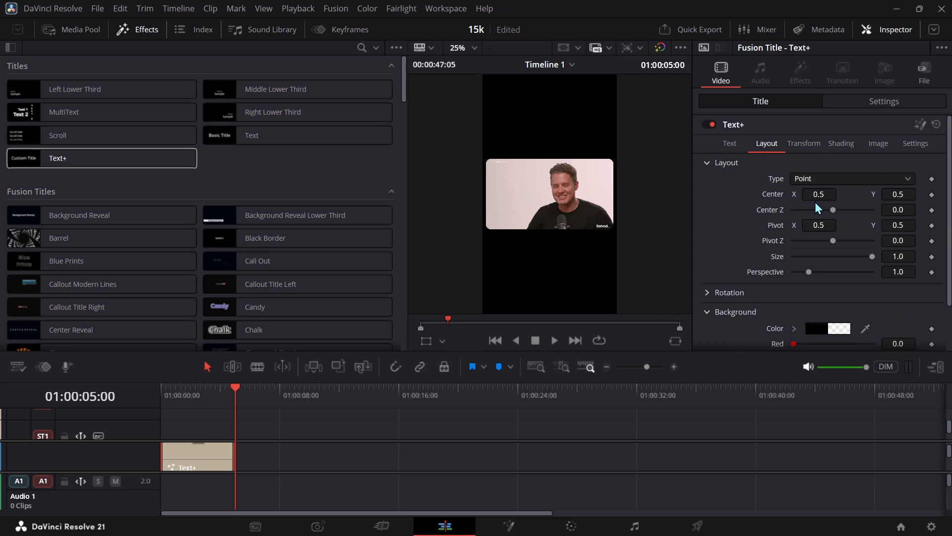
scroll(835, 233, up, 2)
click(761, 103)
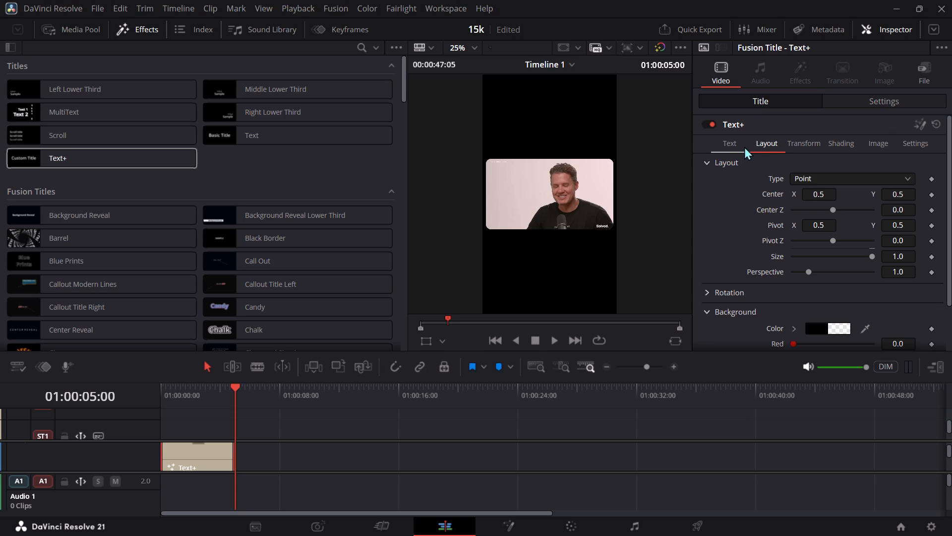
click(730, 147)
click(752, 145)
scroll(784, 253, down, 4)
scroll(784, 253, up, 5)
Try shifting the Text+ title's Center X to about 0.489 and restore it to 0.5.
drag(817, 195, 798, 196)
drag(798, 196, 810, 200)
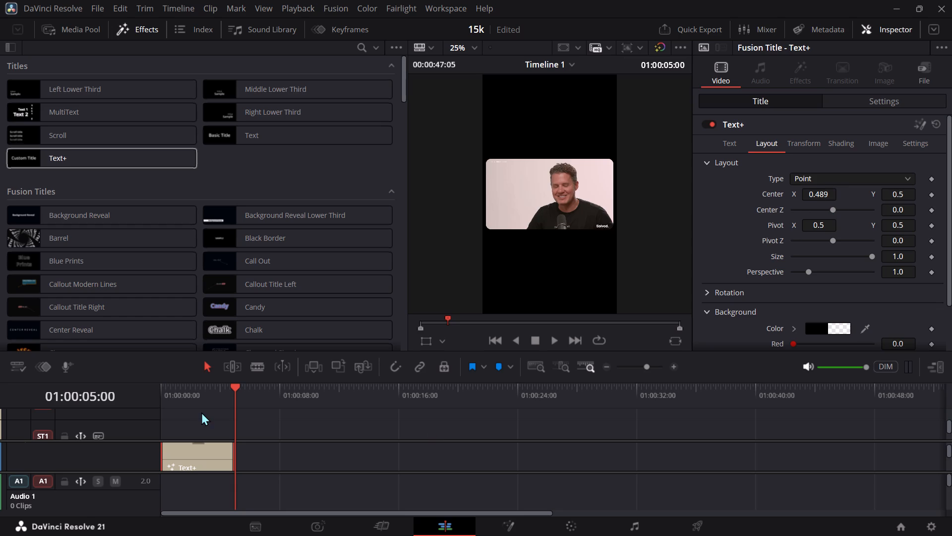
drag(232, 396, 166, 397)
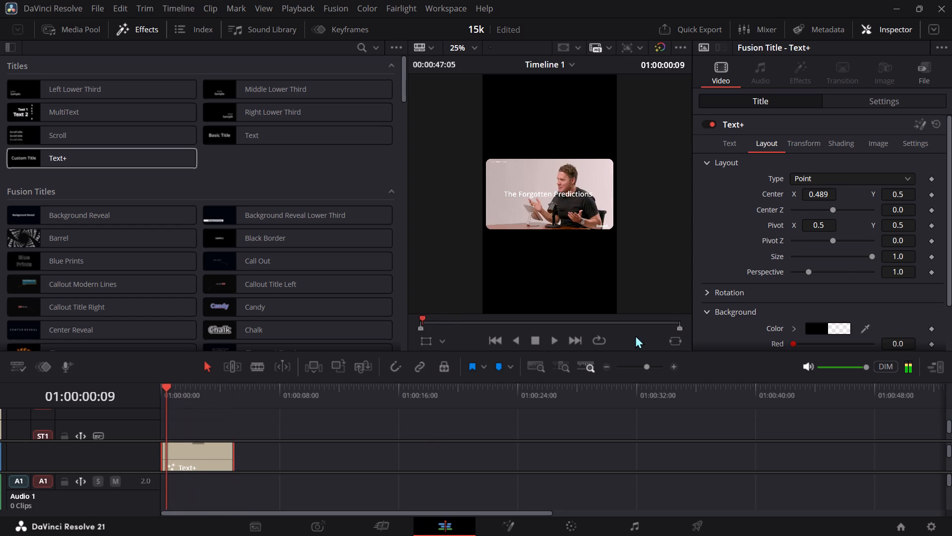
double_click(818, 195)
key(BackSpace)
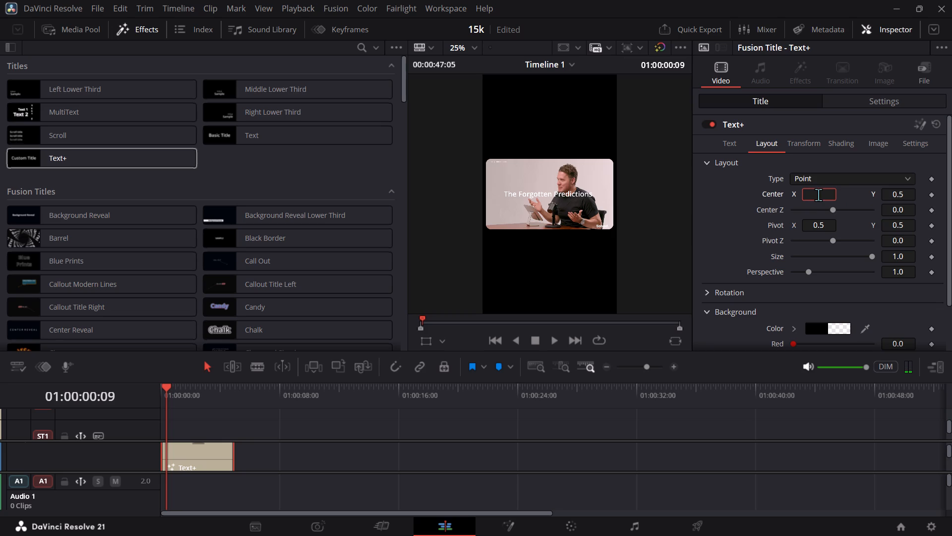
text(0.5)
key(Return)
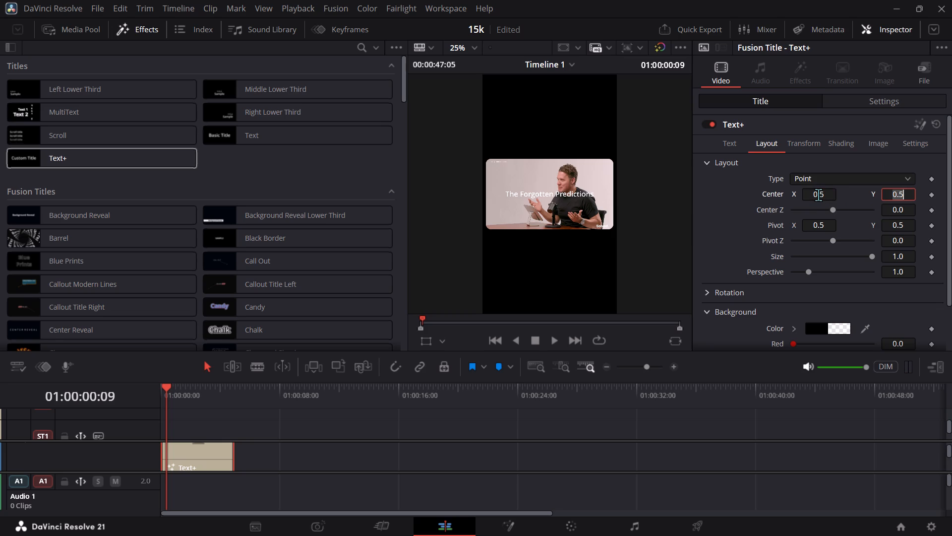
Raise the title just above the rounded video frame by setting its Center Y to about 0.682.
click(898, 195)
click(851, 194)
drag(892, 193, 934, 190)
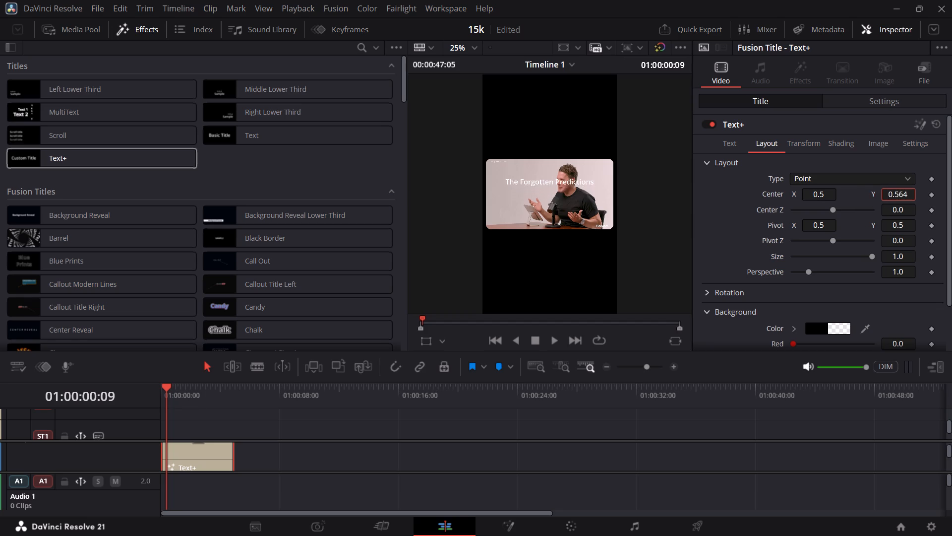
drag(934, 190, 540, 183)
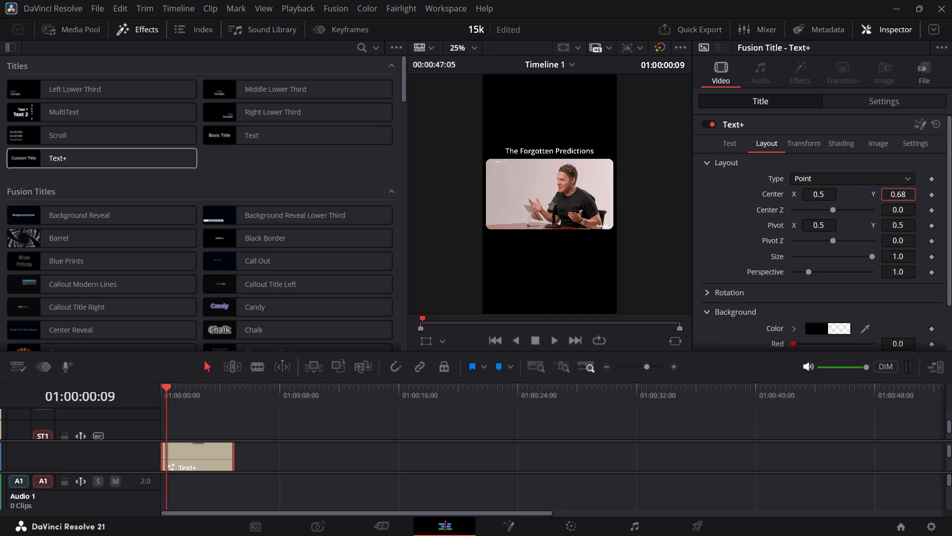
drag(540, 183, 541, 184)
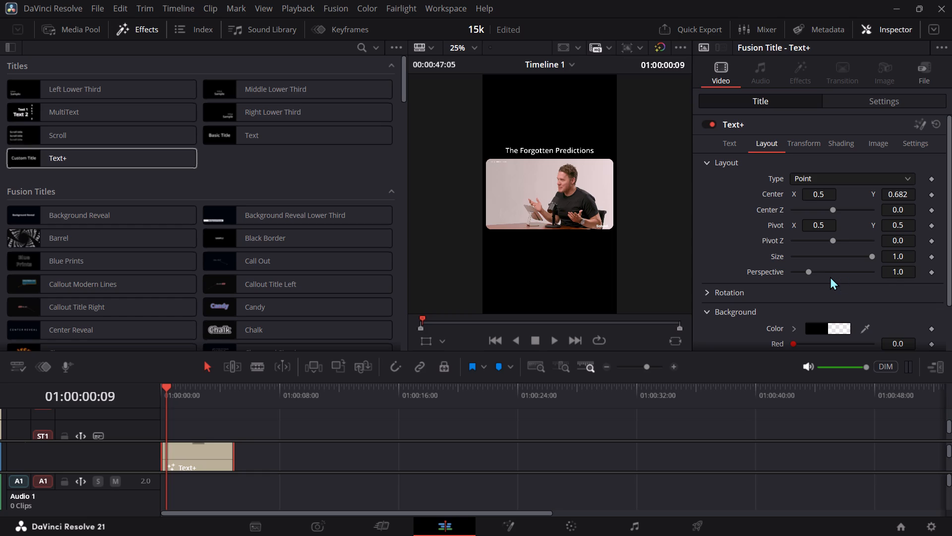
Enlarge the title's text slightly to a size of about 0.0984.
click(725, 140)
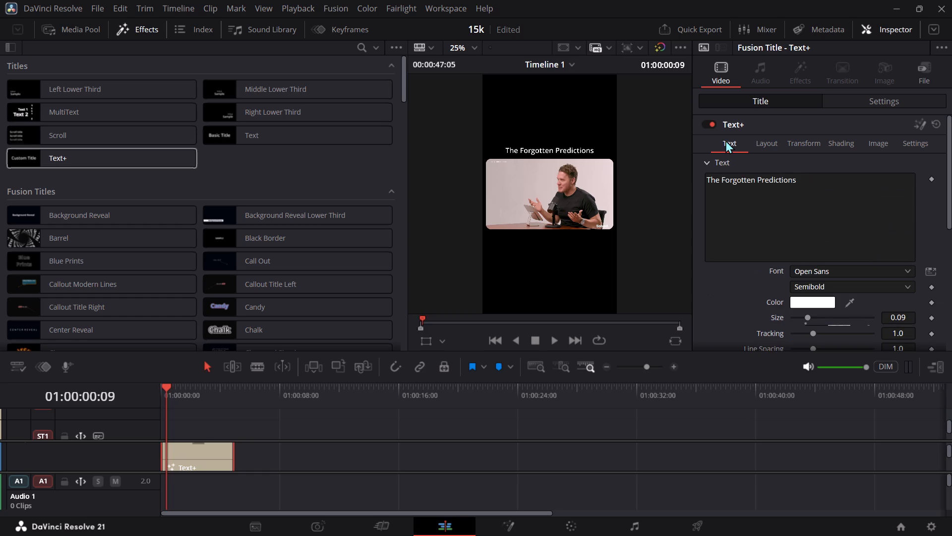
scroll(790, 292, down, 1)
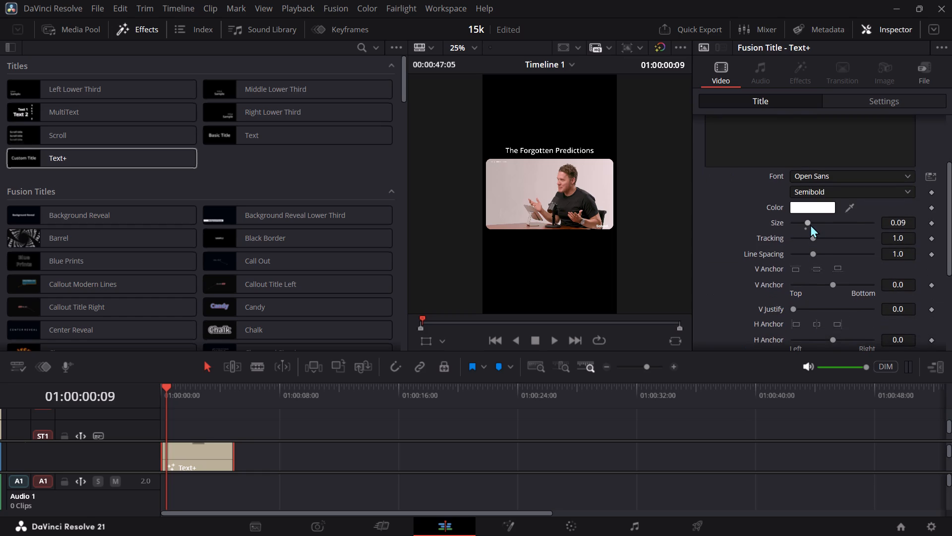
click(810, 224)
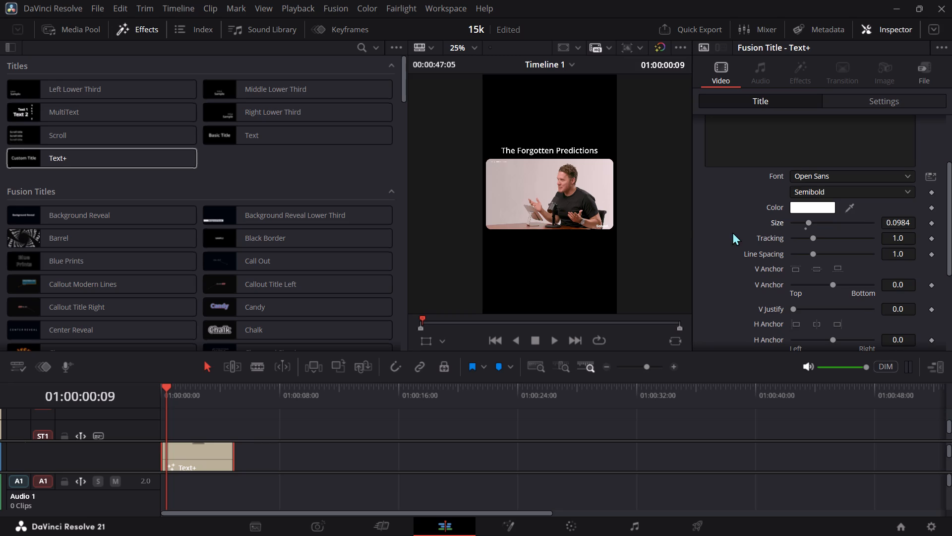
click(678, 212)
Place the clip_05 subtitles from the media pool at the very start of Timeline 1 on a new subtitle track.
click(89, 33)
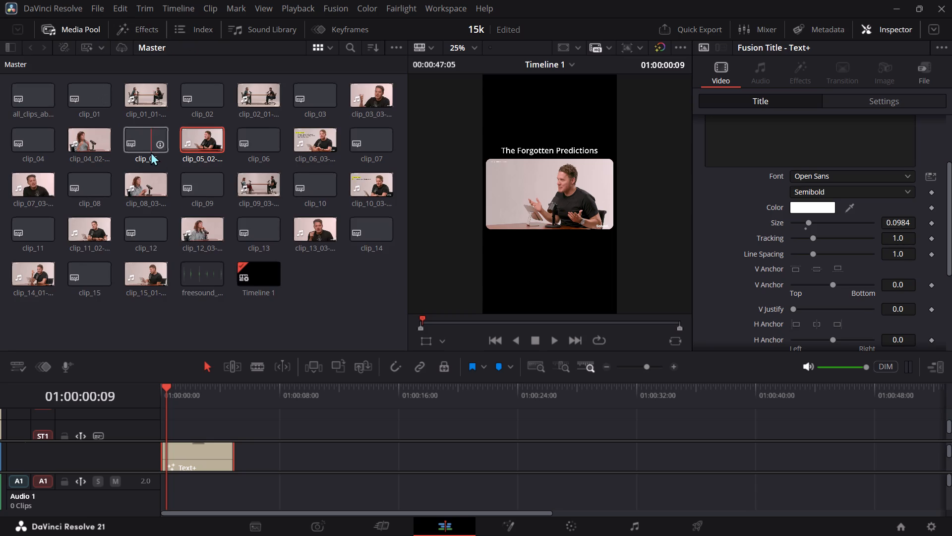
drag(146, 142, 216, 348)
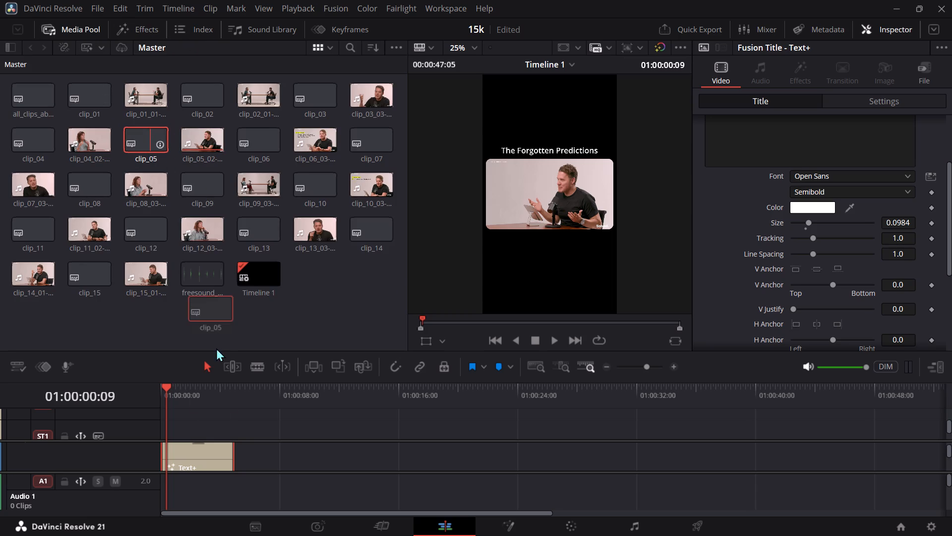
drag(216, 348, 166, 427)
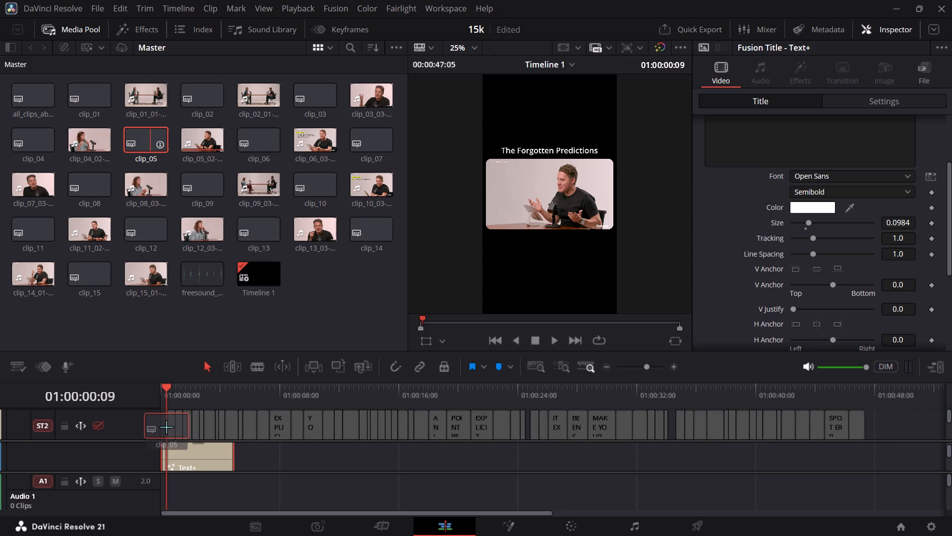
drag(166, 427, 161, 429)
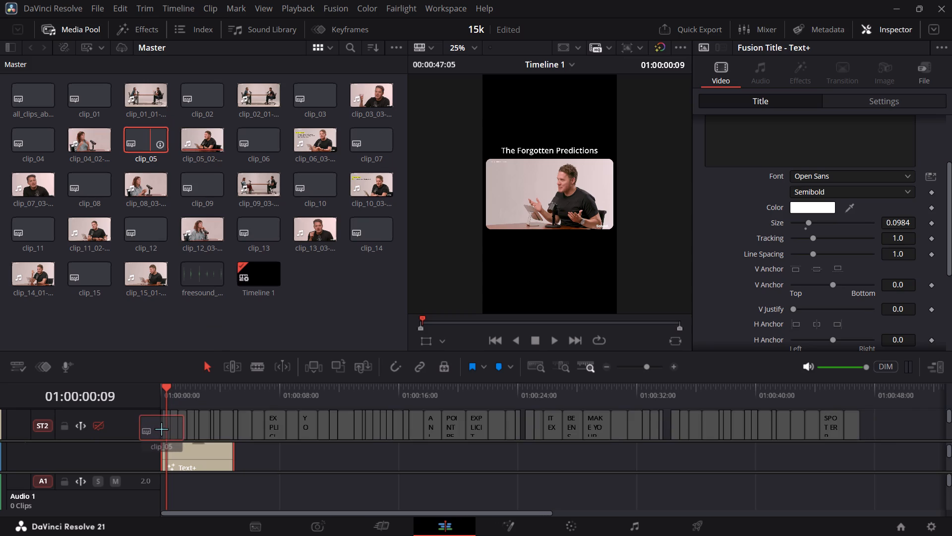
drag(161, 429, 161, 428)
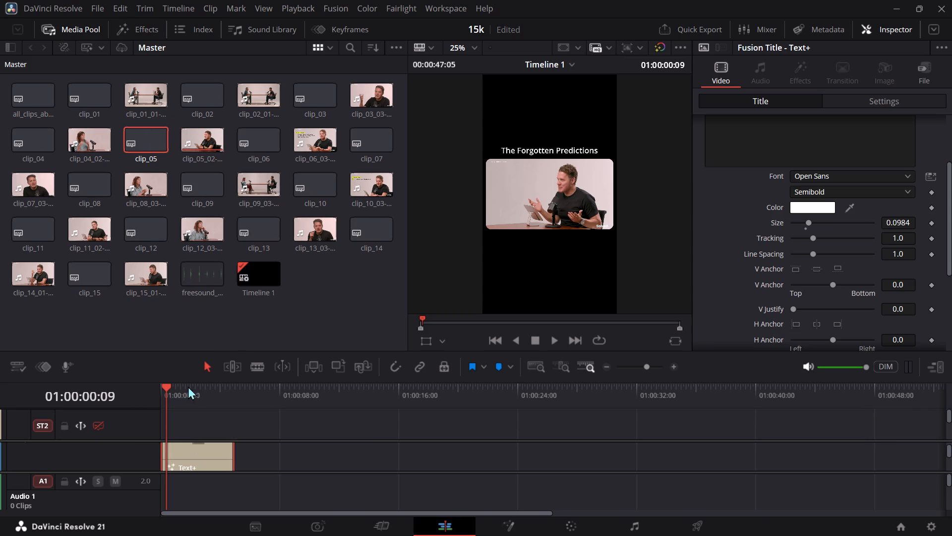
drag(169, 384, 144, 387)
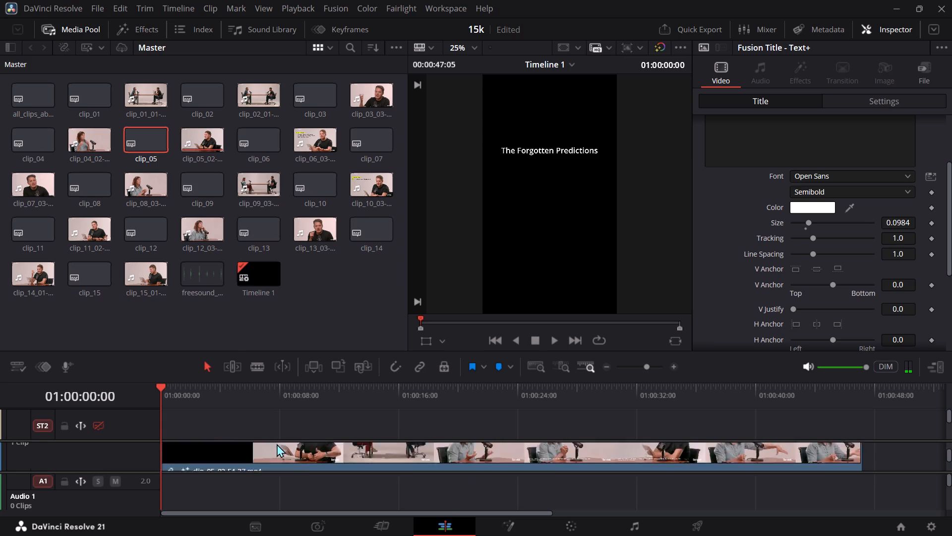
drag(144, 139, 189, 440)
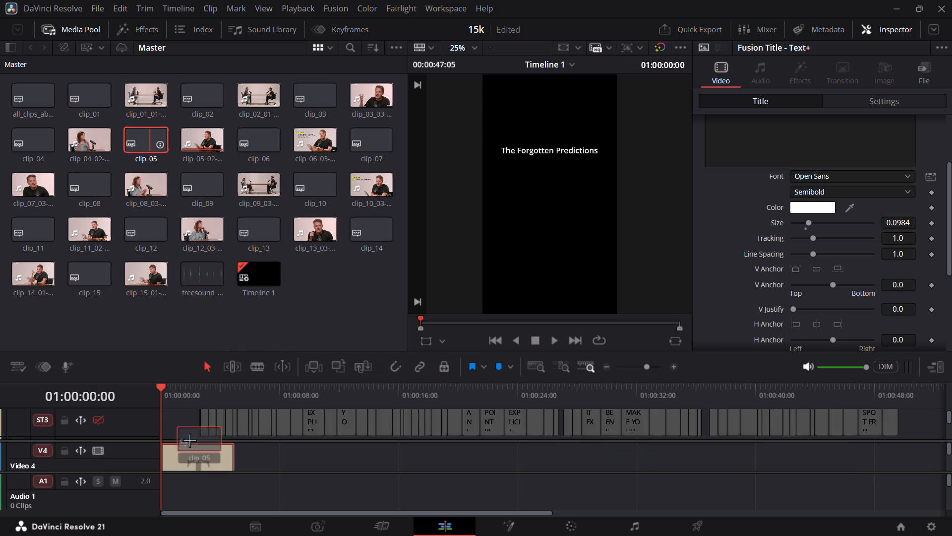
drag(189, 440, 161, 416)
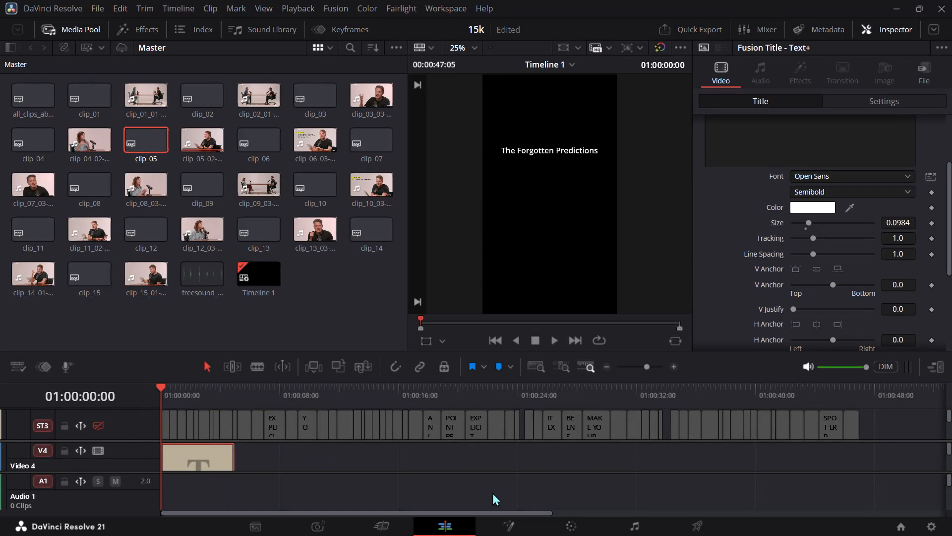
Enable the display of subtitle track ST3.
click(561, 462)
scroll(561, 462, up, 2)
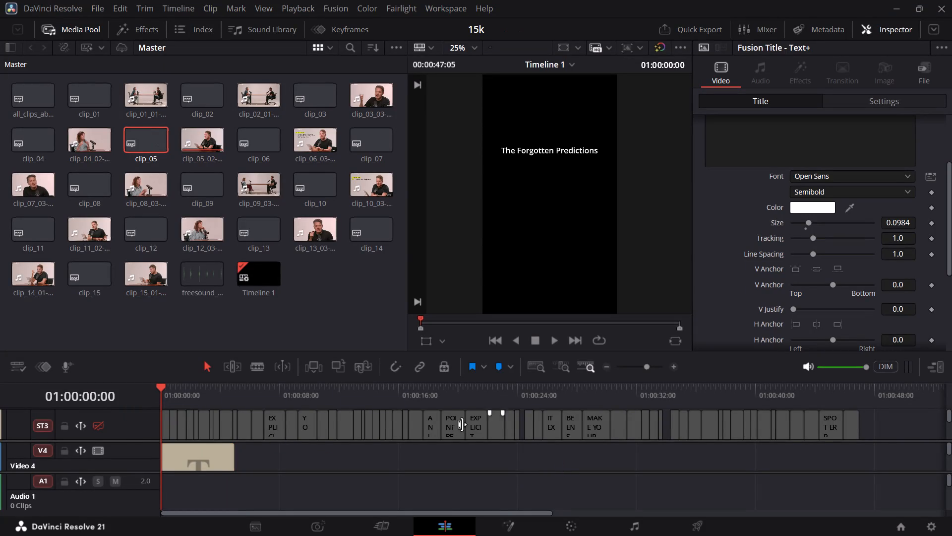
click(454, 424)
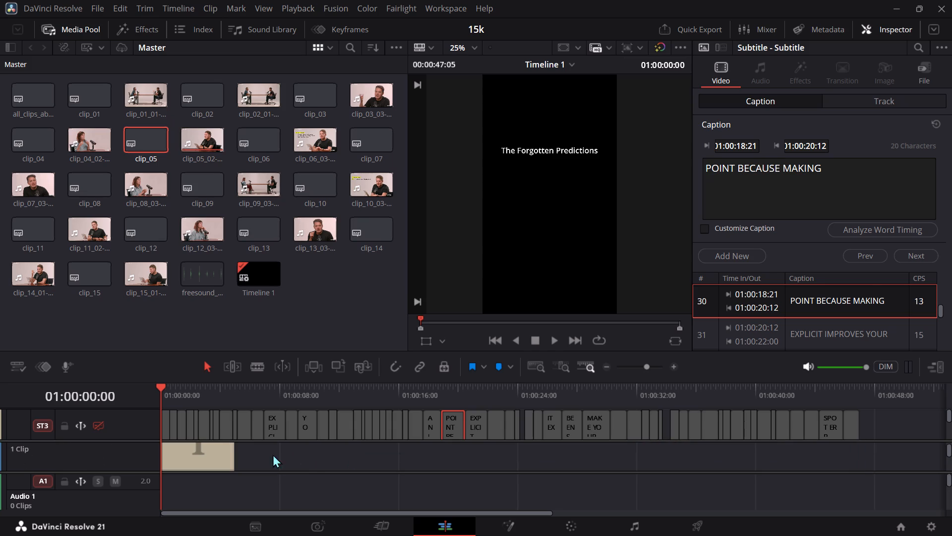
scroll(284, 451, up, 5)
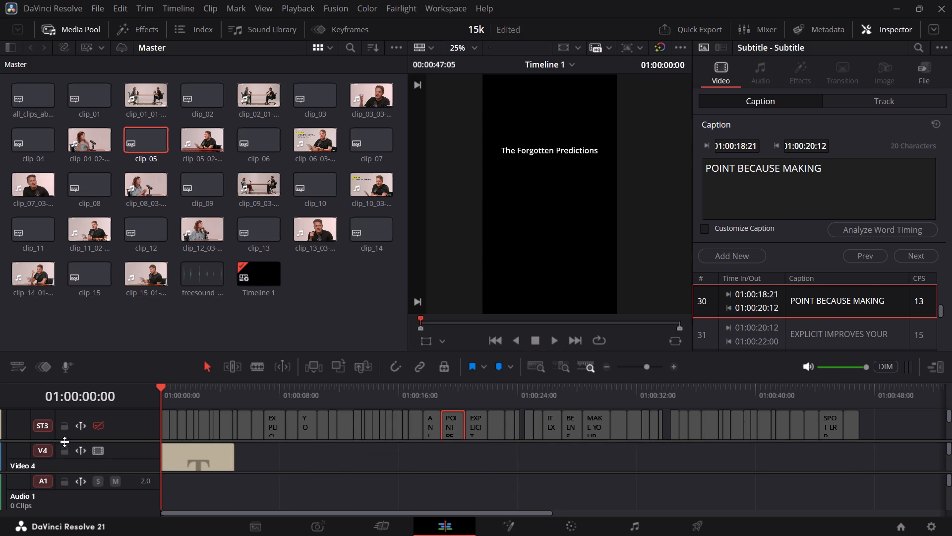
click(98, 427)
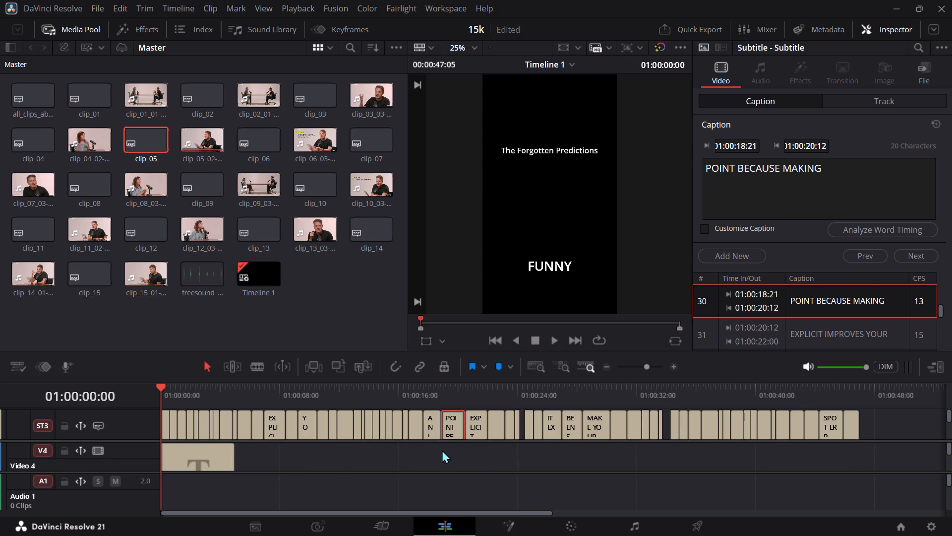
Select all captions on subtitle track ST3 and set the track font to Open Sans Condensed with the Bold face.
drag(894, 432, 178, 411)
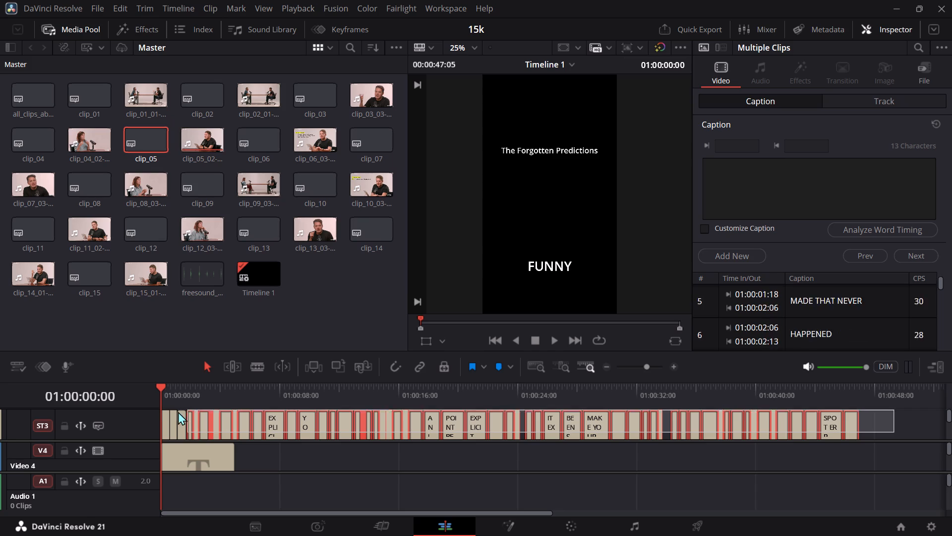
drag(178, 411, 74, 412)
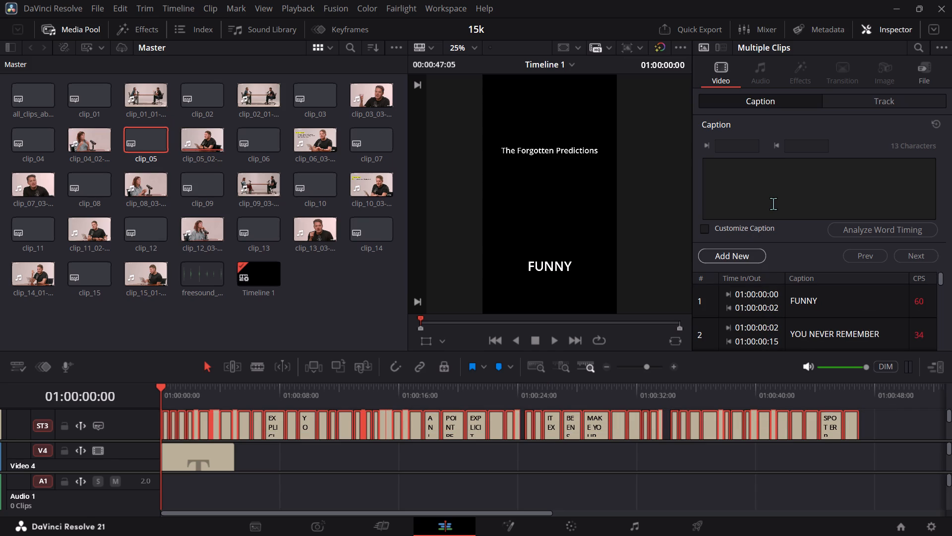
click(876, 109)
click(885, 103)
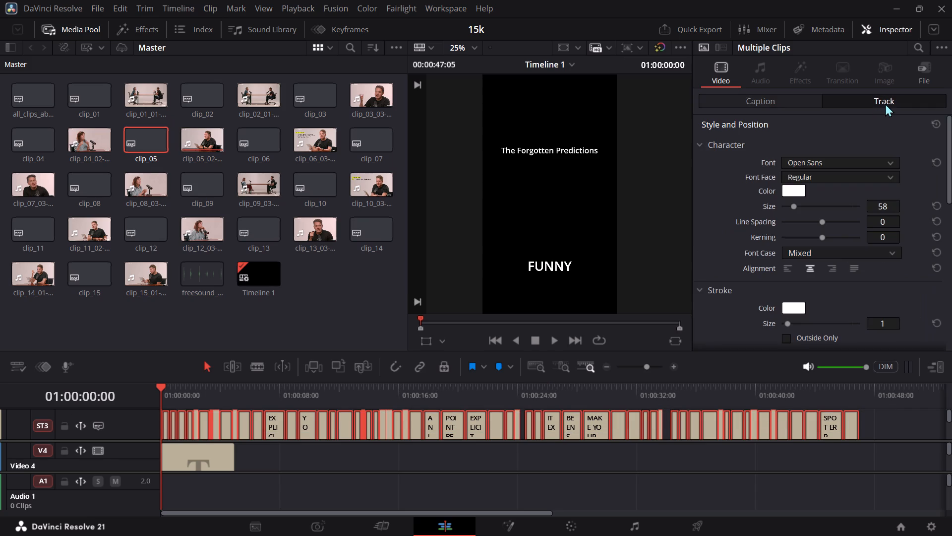
click(836, 158)
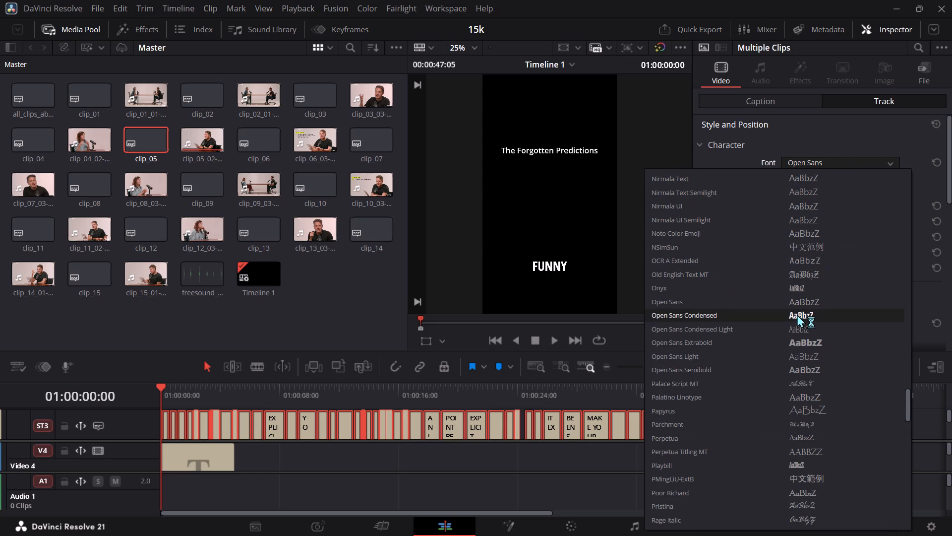
click(797, 314)
click(823, 176)
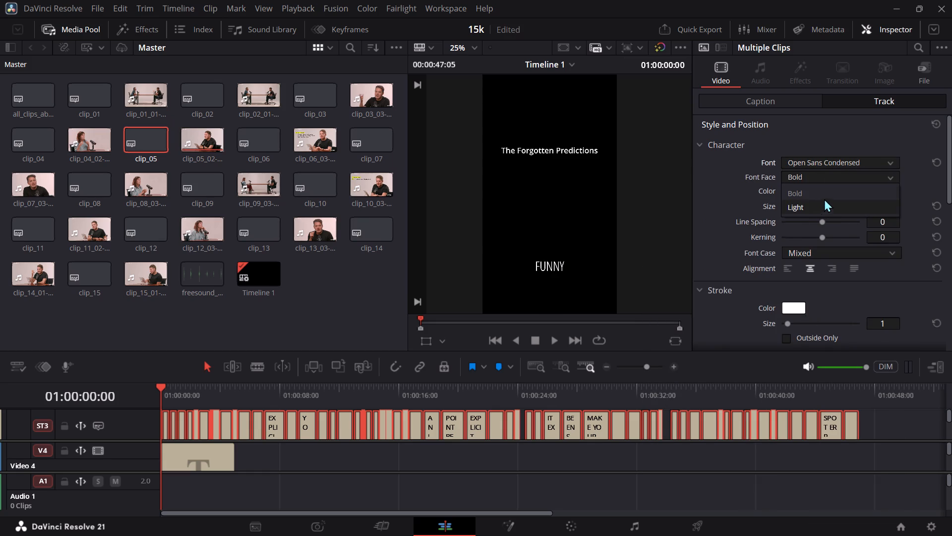
click(827, 197)
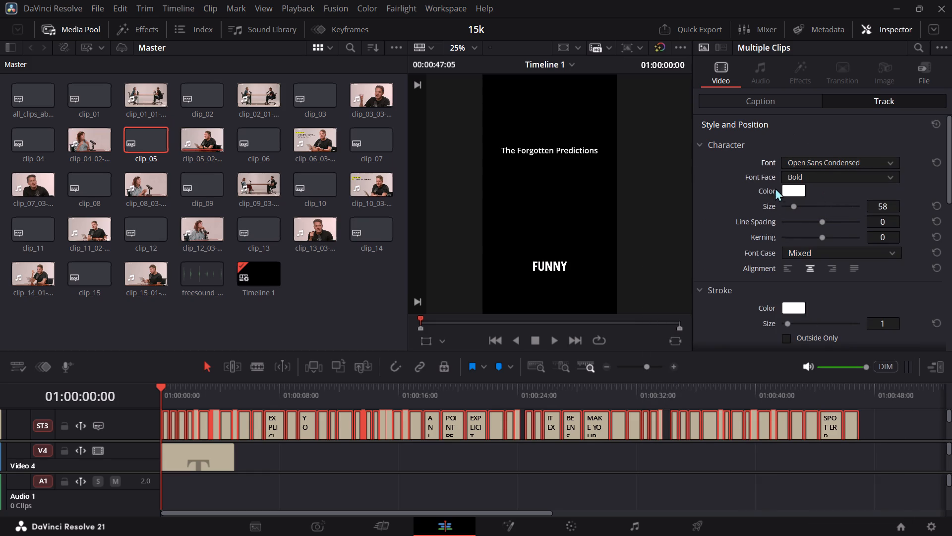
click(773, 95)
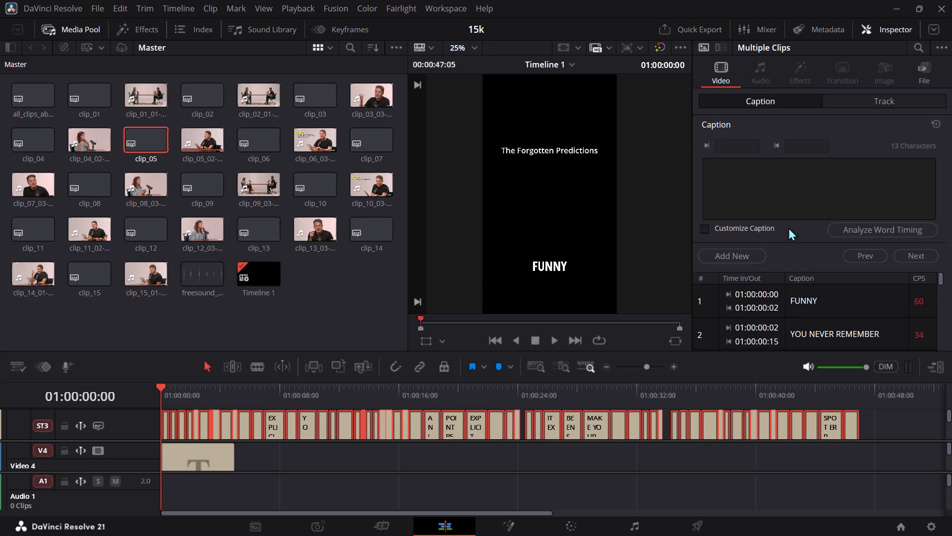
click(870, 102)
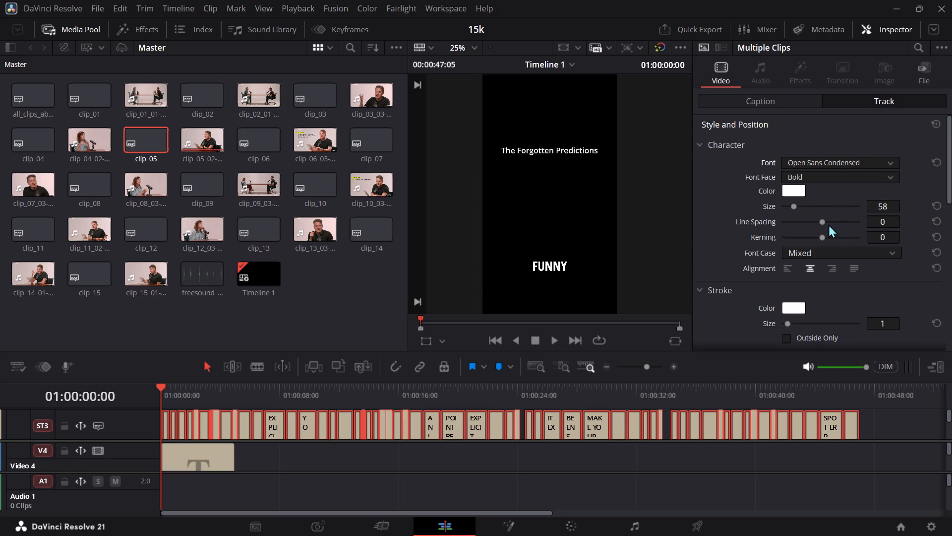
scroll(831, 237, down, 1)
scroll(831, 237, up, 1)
Set the font case of subtitle track ST3 to All Lowercase.
scroll(831, 237, up, 1)
scroll(831, 237, down, 1)
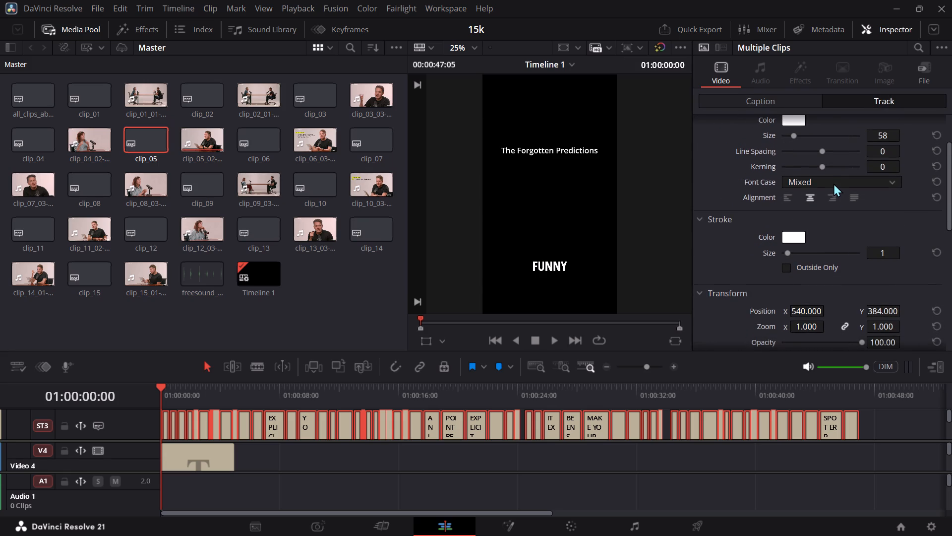
click(833, 181)
click(824, 229)
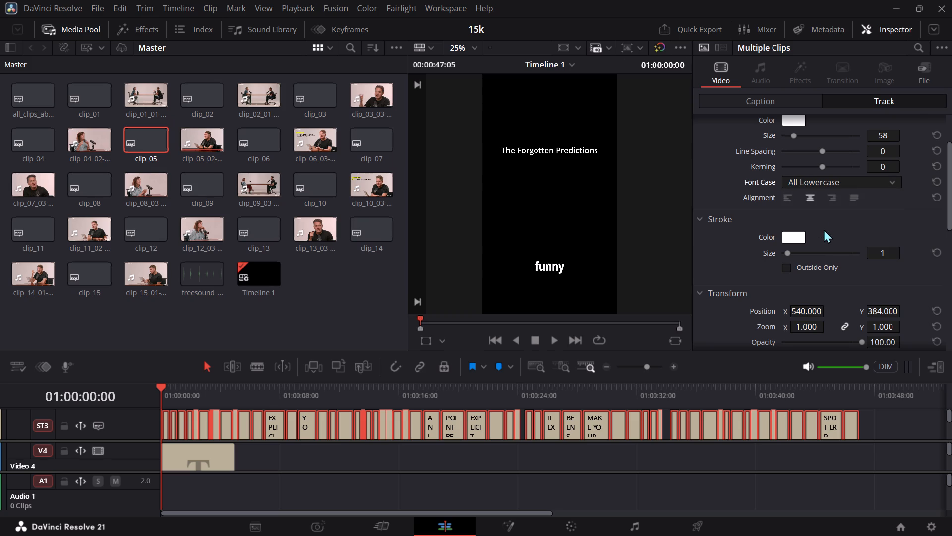
Change the font of subtitle track ST3 to Segoe UI Variable Text Light with the Text Light face.
scroll(824, 229, up, 2)
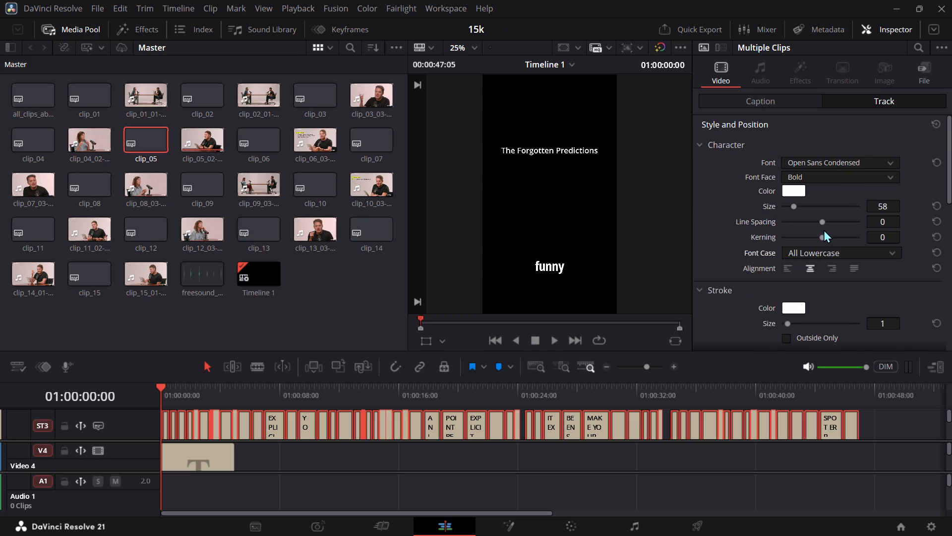
click(833, 173)
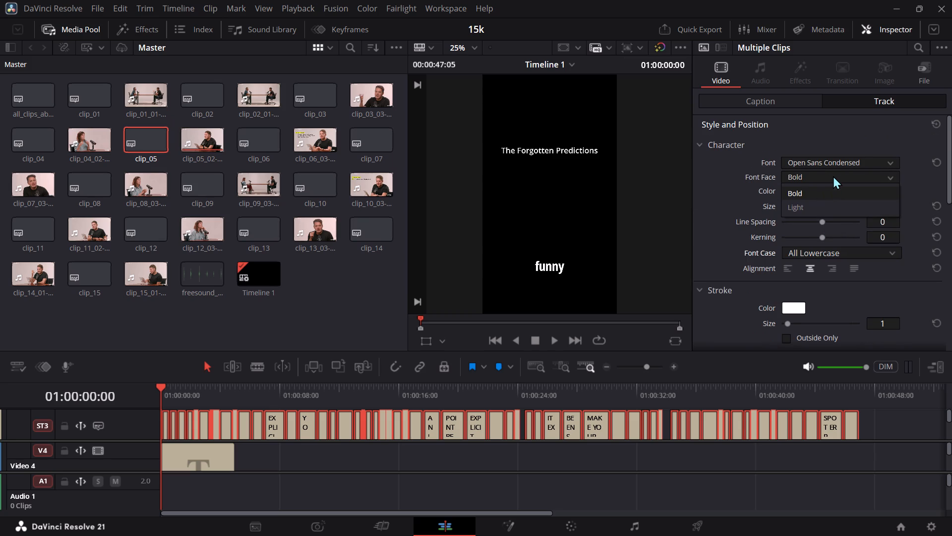
click(846, 165)
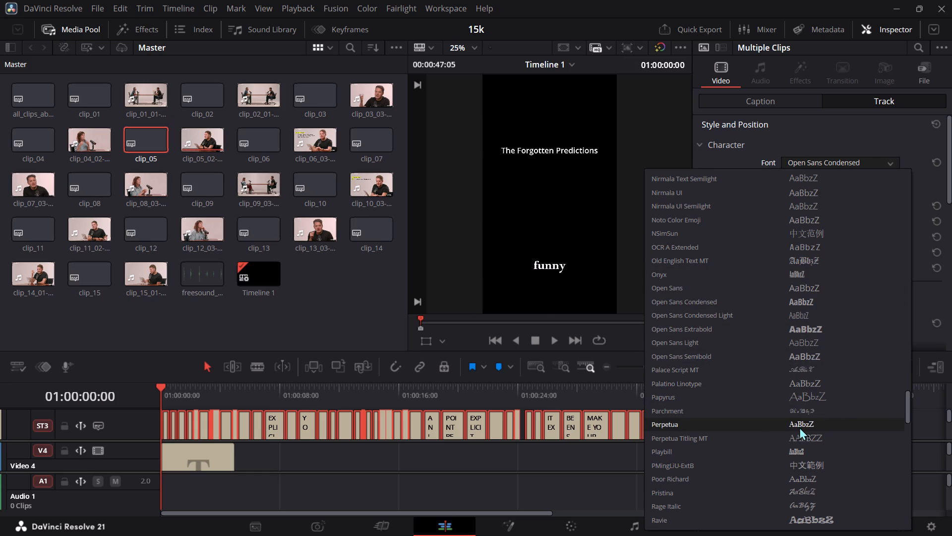
scroll(799, 435, down, 1)
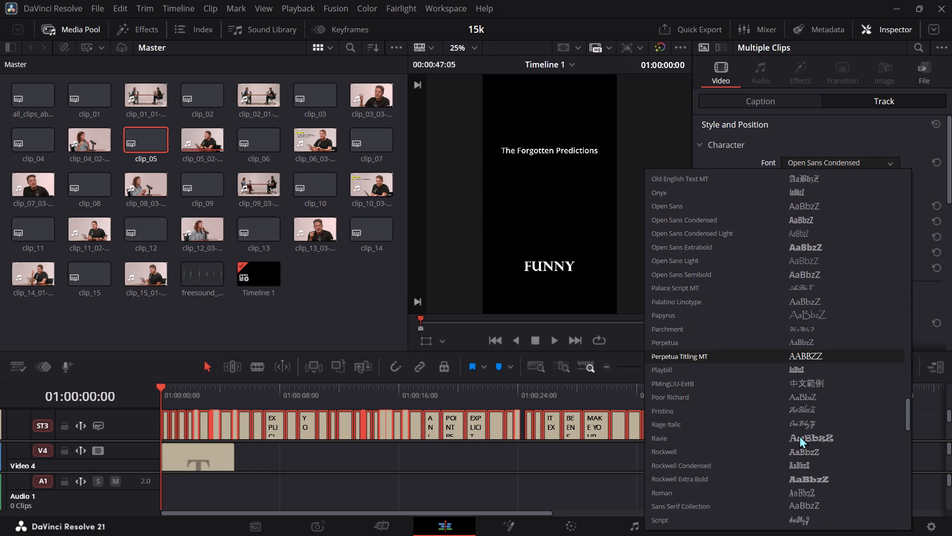
scroll(799, 435, down, 4)
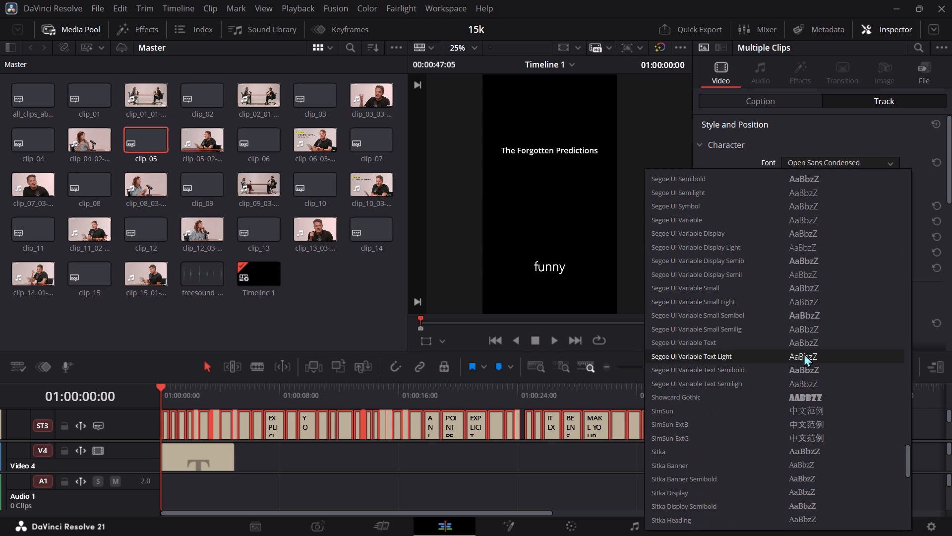
click(804, 353)
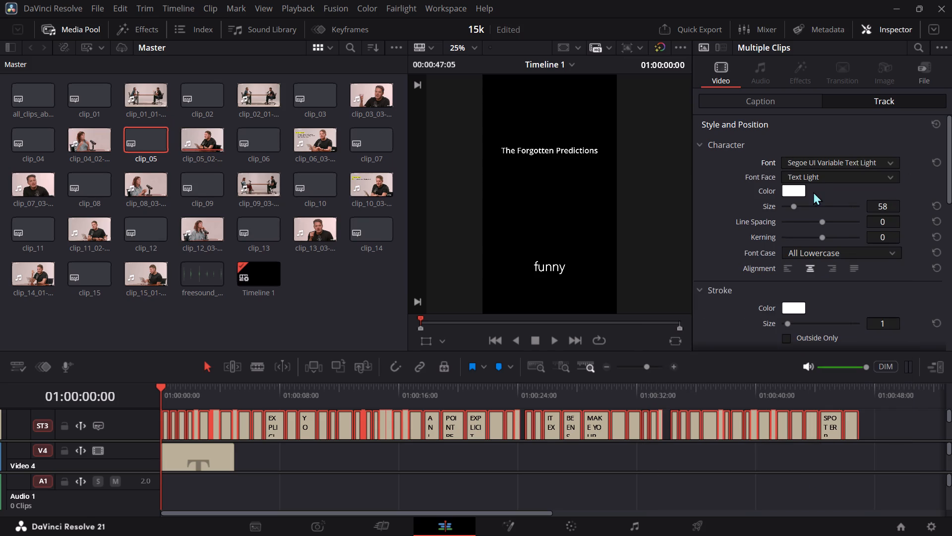
click(818, 250)
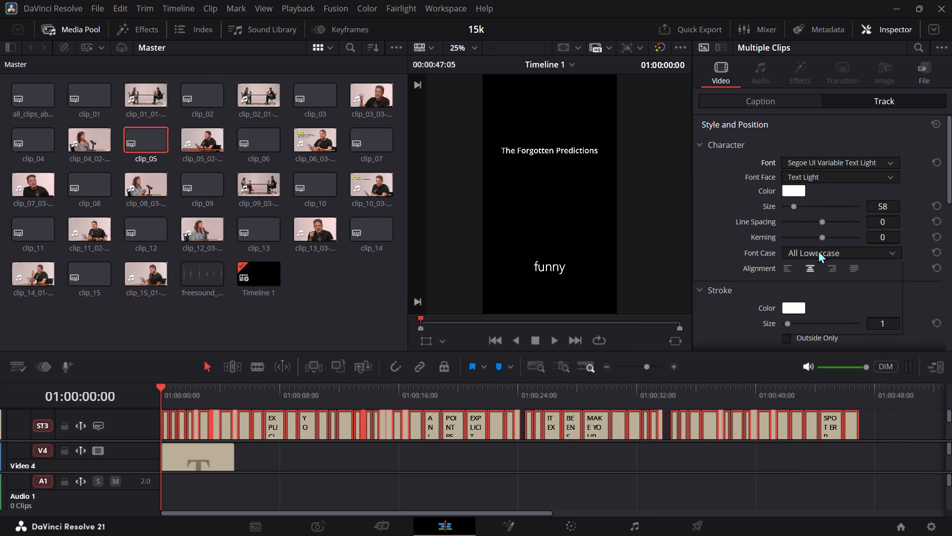
click(818, 250)
Reduce the text size of subtitle track ST3 to 42, previewing the captions over the video at 01:00:01:02.
click(794, 206)
click(774, 102)
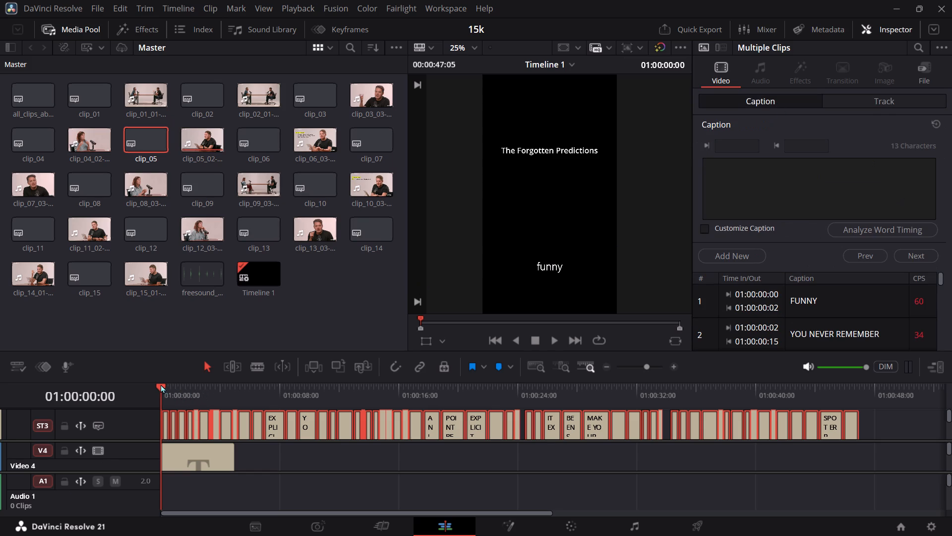
drag(161, 385, 177, 386)
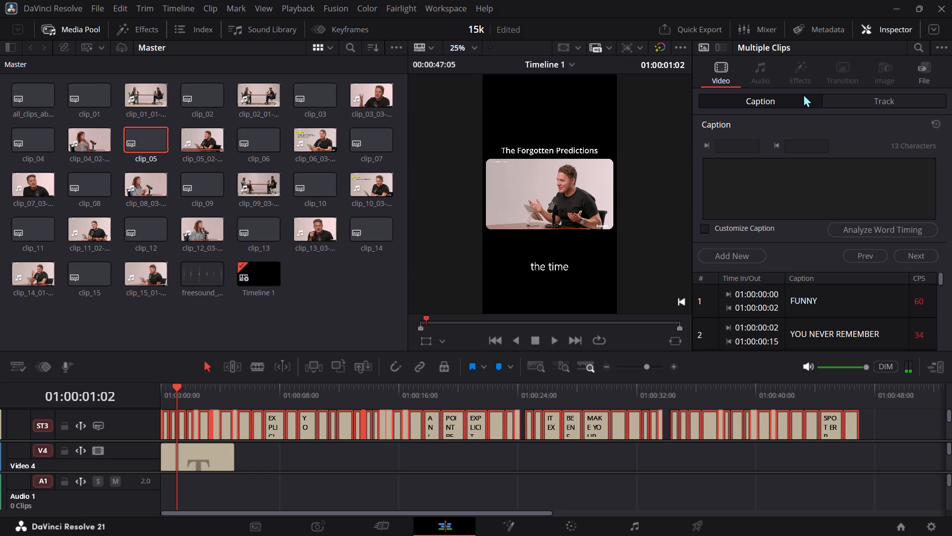
click(868, 96)
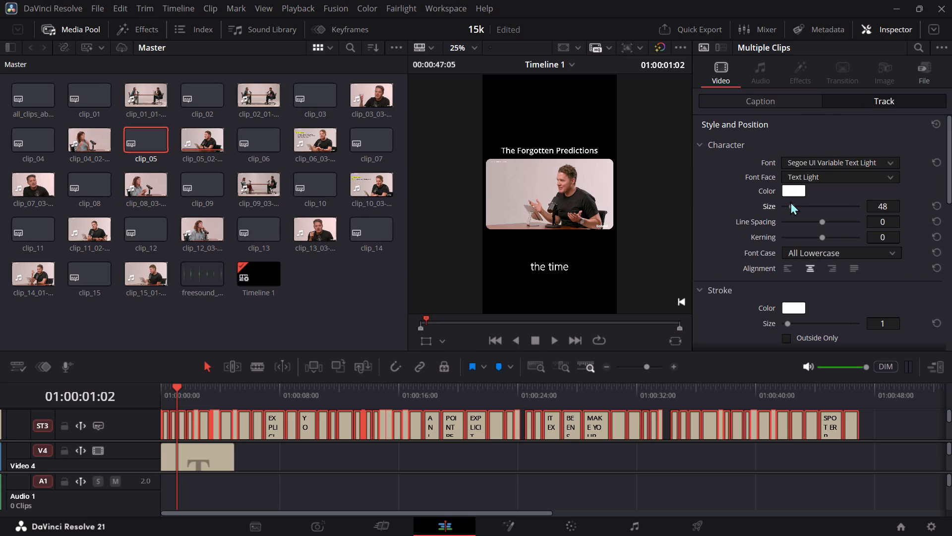
click(790, 206)
Set the character color of subtitle track ST3 to yellow, #ffe205.
click(797, 187)
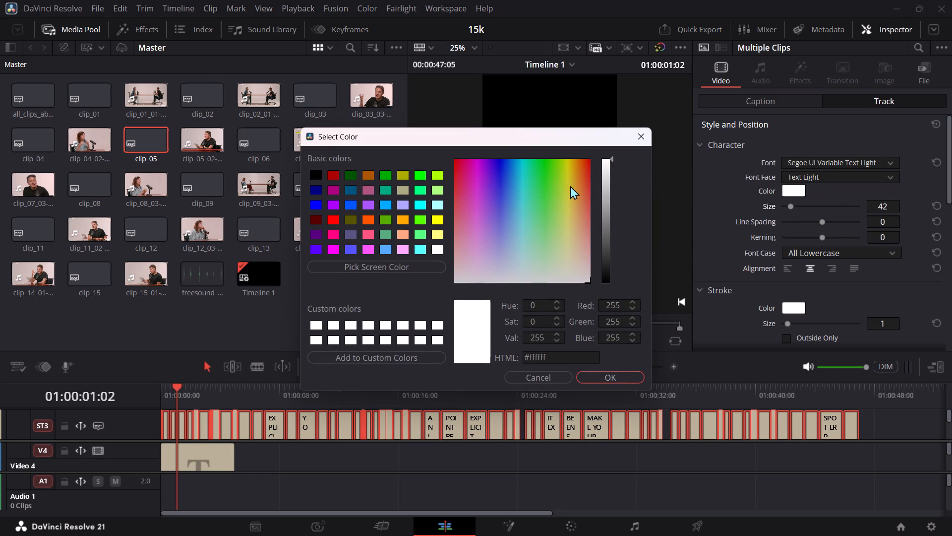
drag(566, 183, 571, 155)
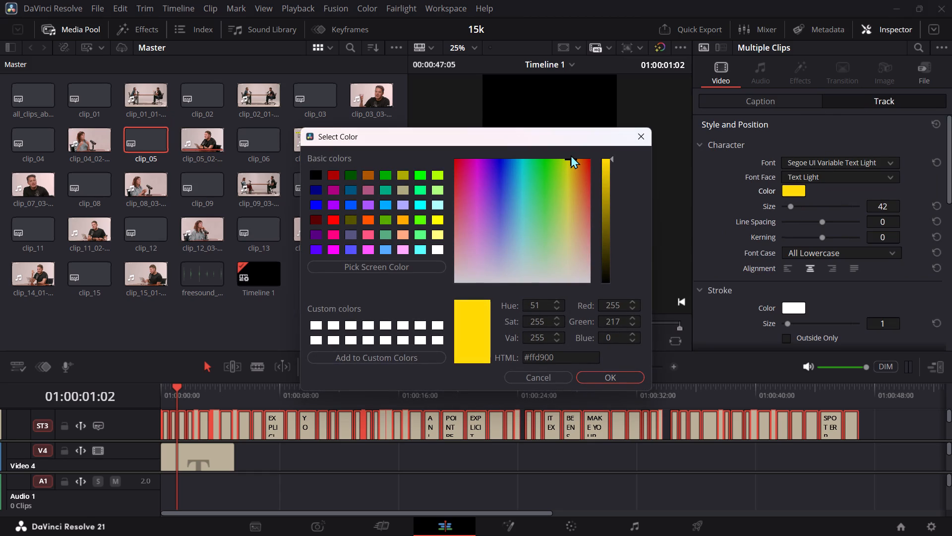
drag(571, 155, 570, 161)
click(602, 374)
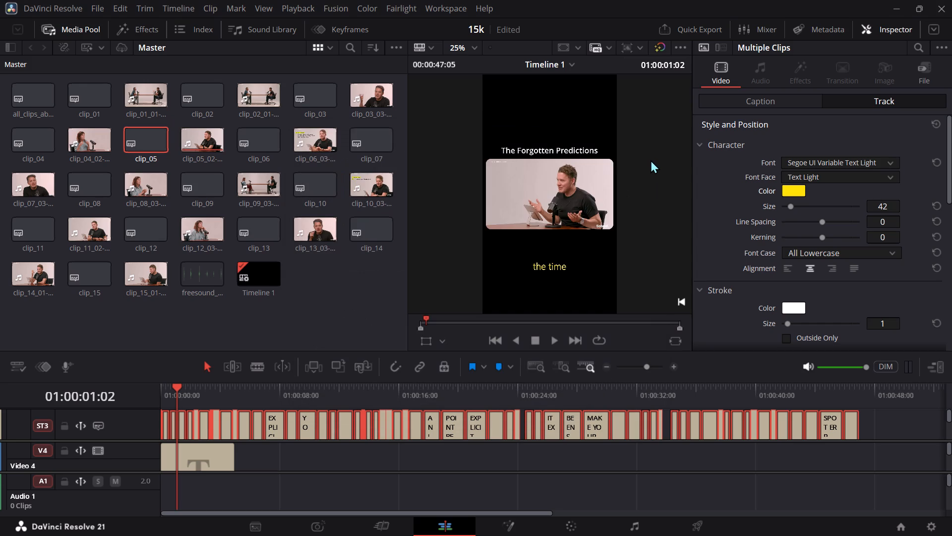
Move the ST3 subtitles up to just below the rounded video by setting the track's Y position to about 595.
click(776, 100)
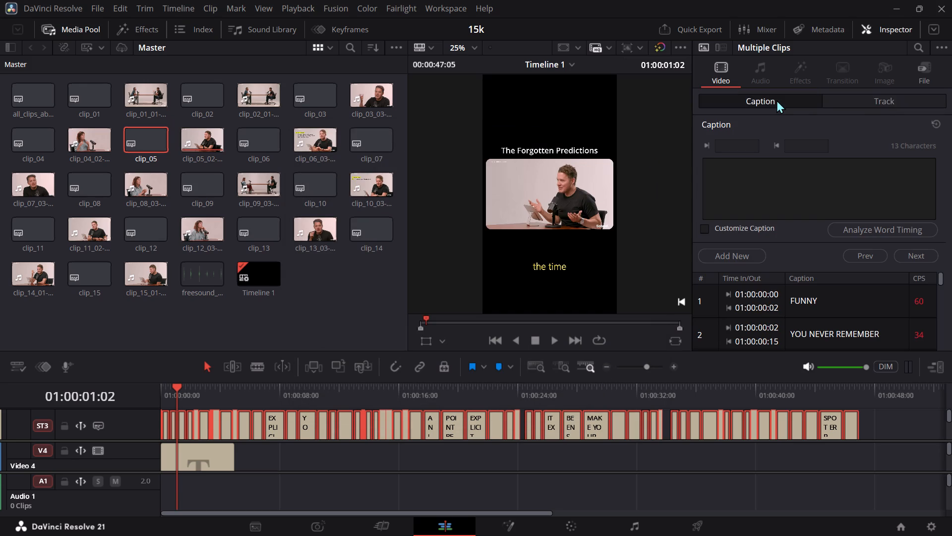
click(869, 104)
scroll(827, 123, up, 2)
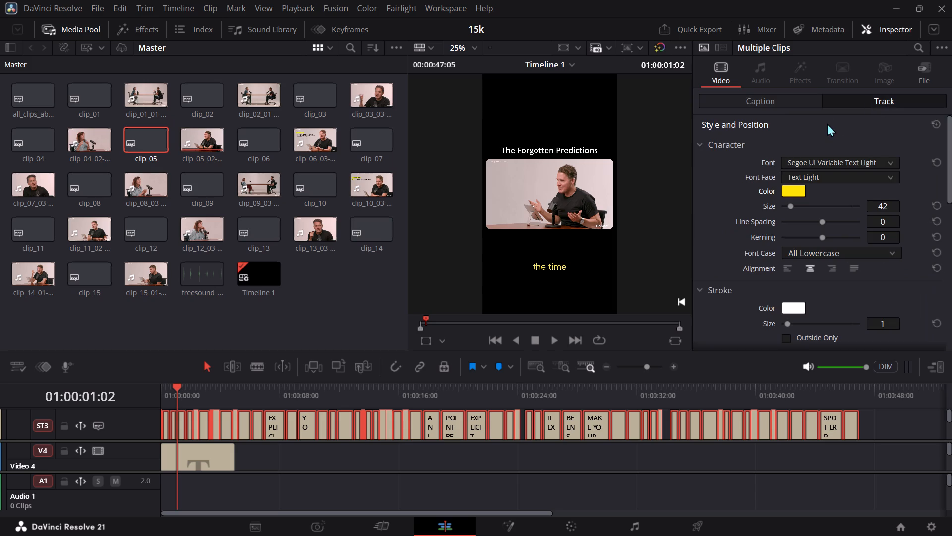
scroll(827, 123, up, 1)
scroll(827, 123, down, 1)
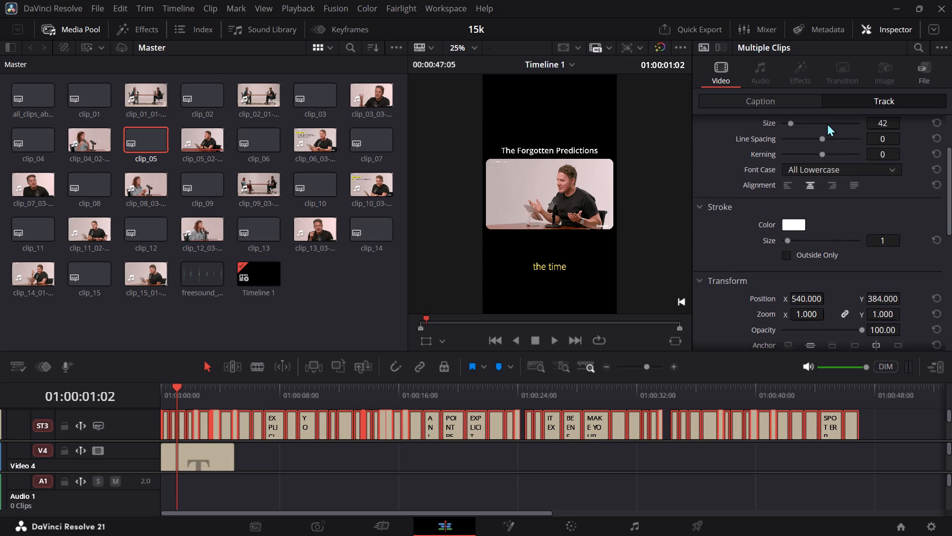
scroll(827, 123, down, 2)
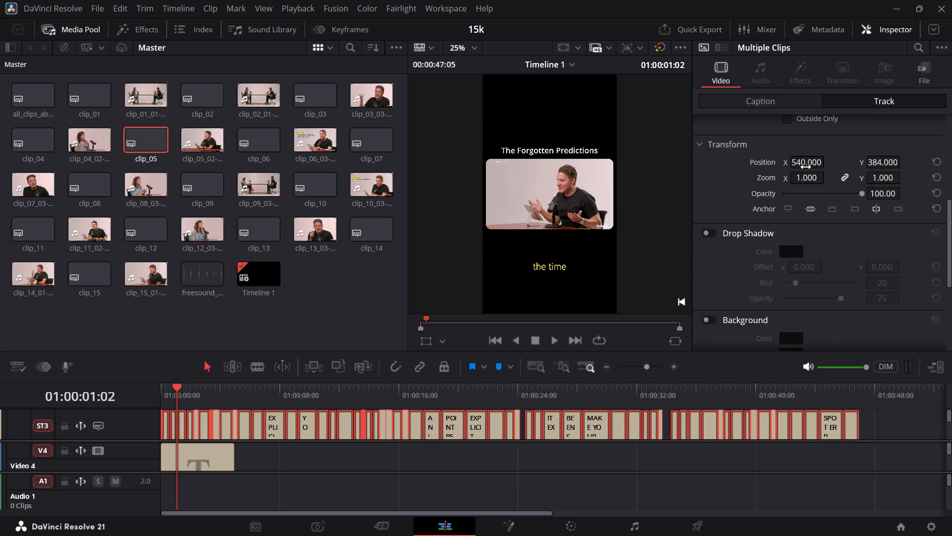
drag(884, 163, 903, 163)
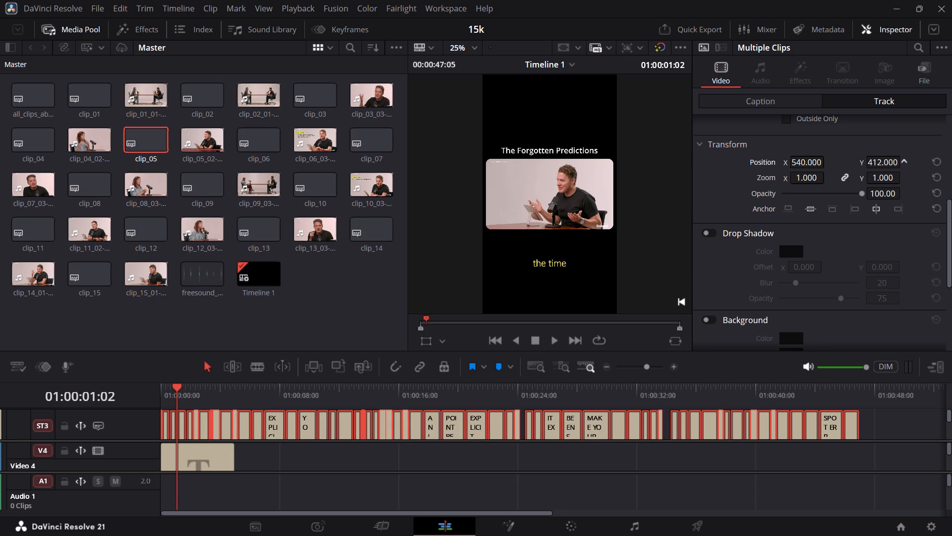
drag(903, 163, 568, 245)
drag(568, 245, 546, 249)
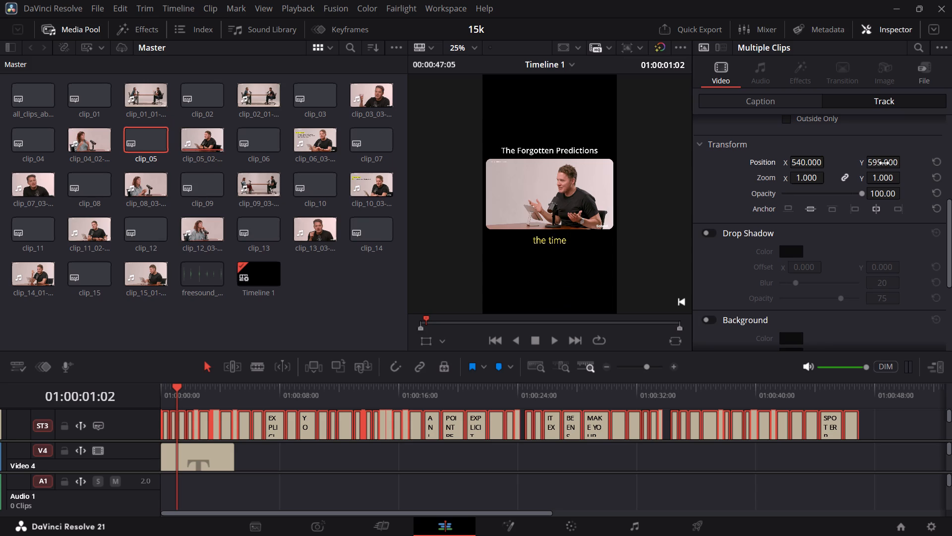
scroll(849, 246, up, 1)
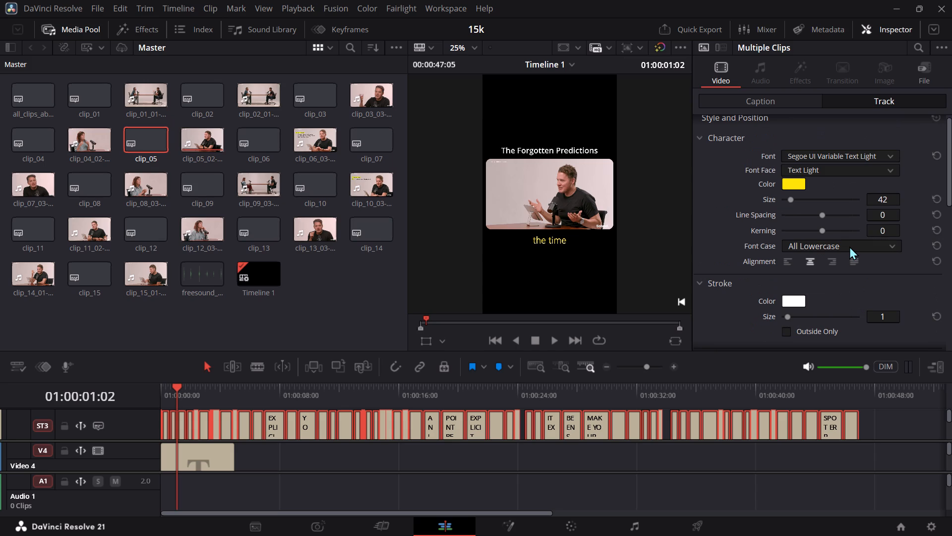
Extend the title clip on Video 4 to the end of the last caption on ST3.
click(223, 466)
drag(233, 462, 701, 456)
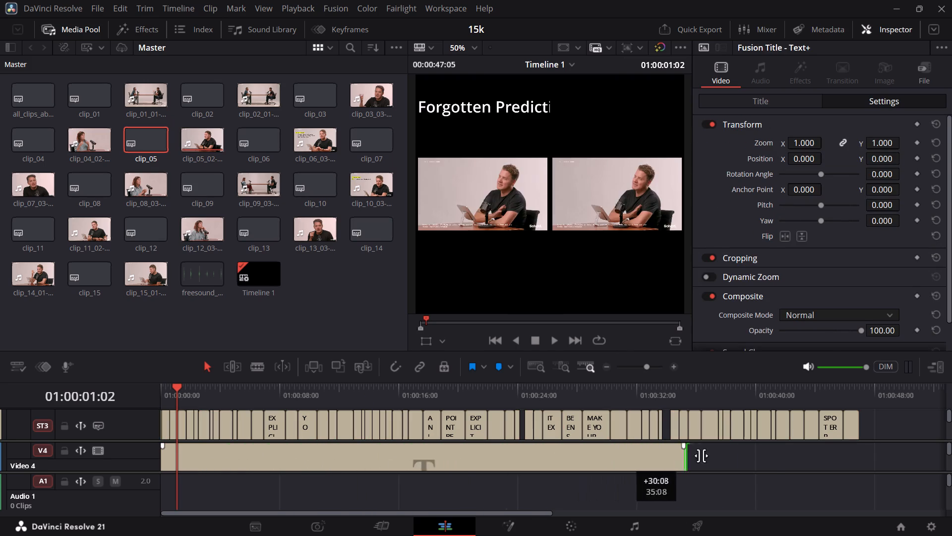
drag(701, 456, 859, 445)
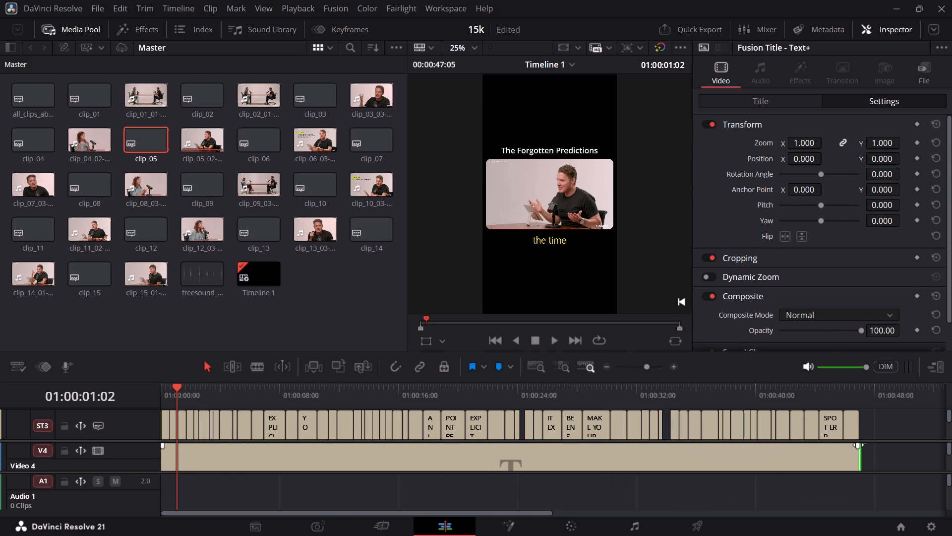
click(880, 450)
Look through the timeline's other subtitle and video tracks to check the clips beneath the title.
scroll(880, 450, down, 2)
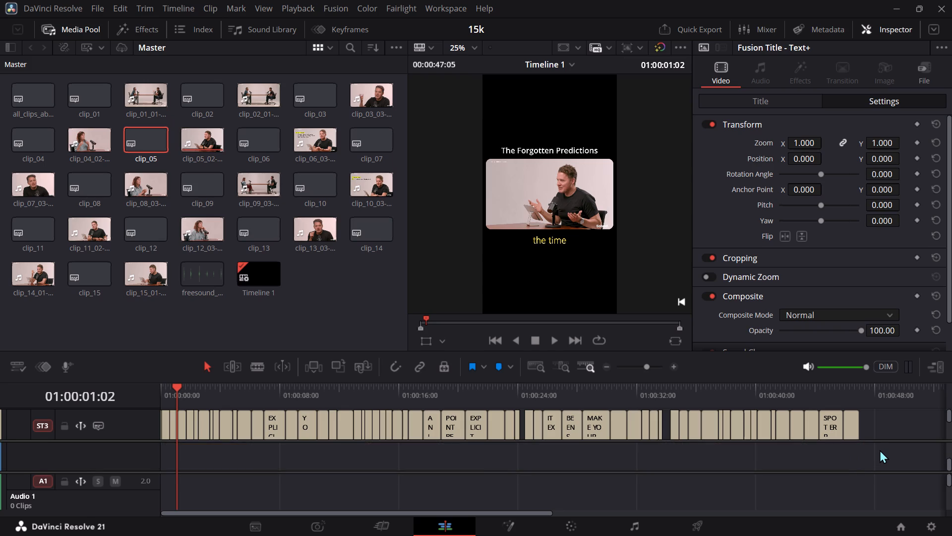
scroll(880, 450, up, 1)
scroll(873, 429, down, 1)
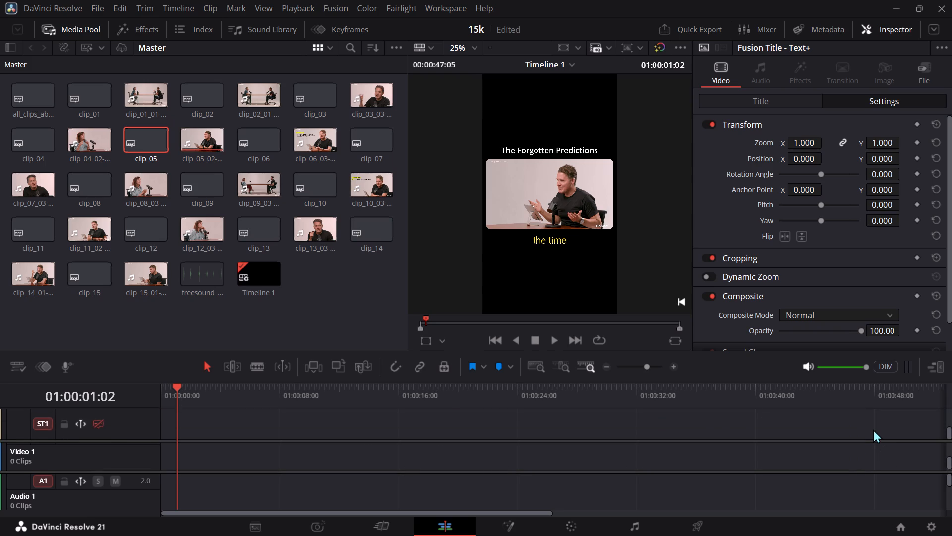
scroll(873, 429, down, 1)
scroll(873, 429, up, 2)
scroll(873, 429, down, 2)
scroll(826, 446, down, 3)
scroll(826, 446, up, 1)
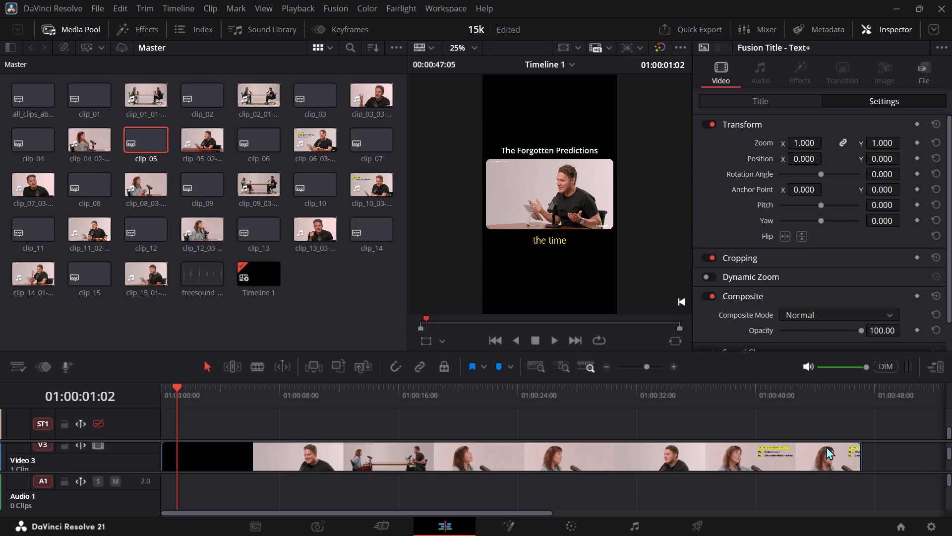
Set the font face of the title "The Forgotten Predictions" on Video 4 to Bold Italic.
scroll(826, 446, up, 1)
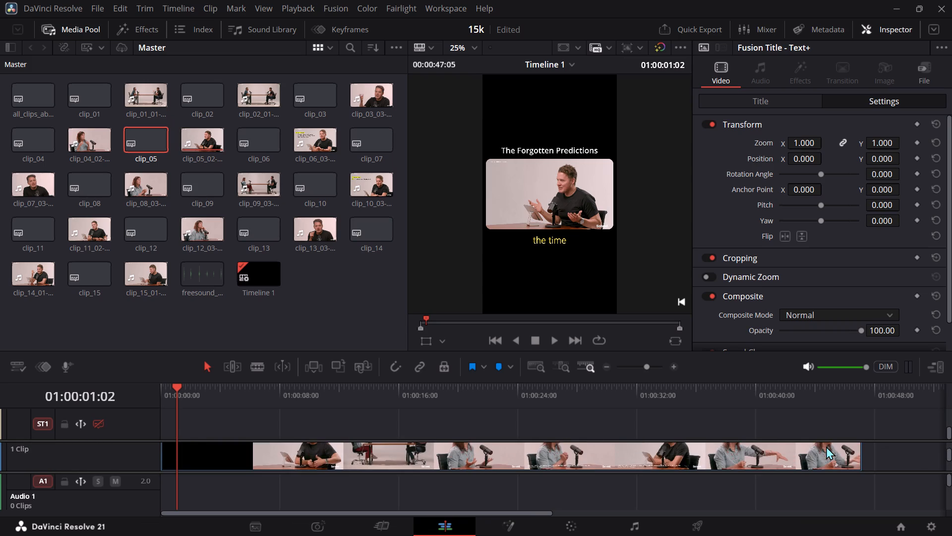
scroll(826, 446, up, 1)
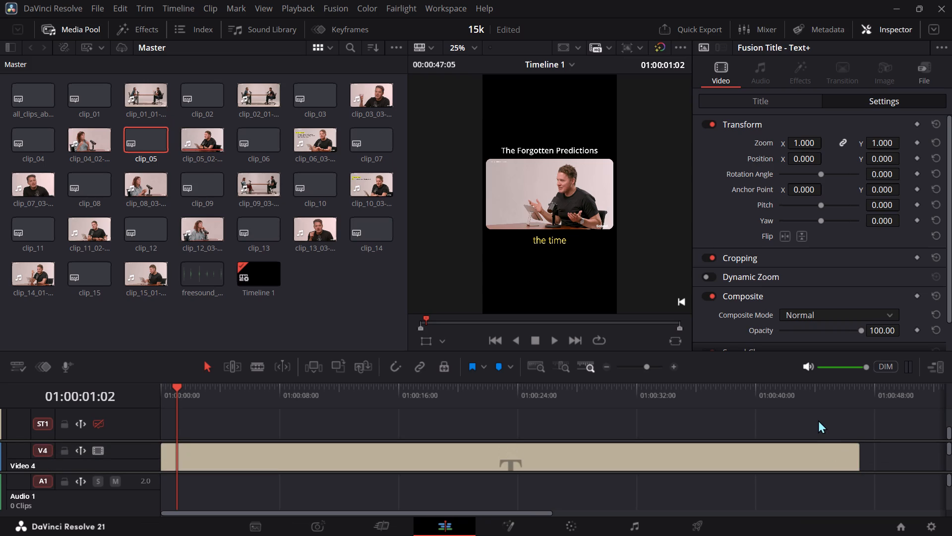
scroll(819, 419, up, 2)
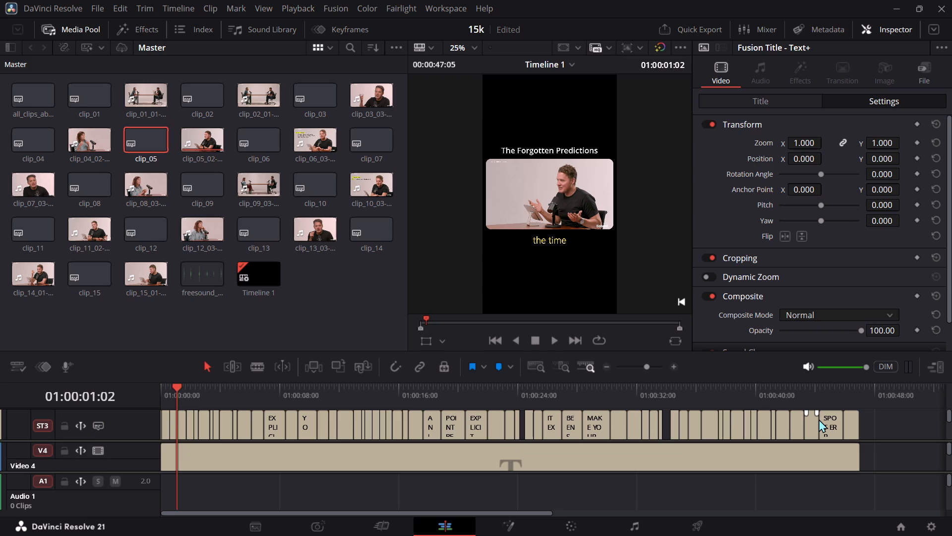
click(788, 100)
click(842, 195)
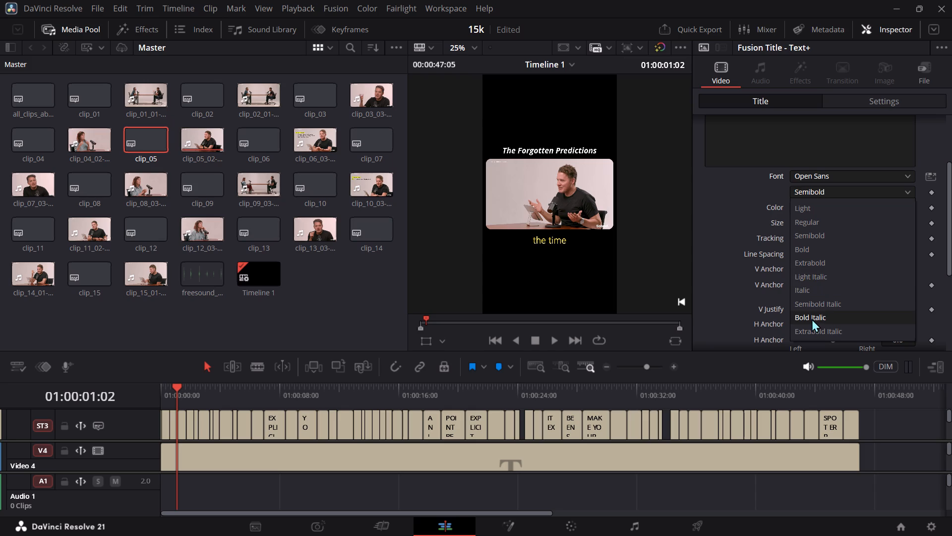
click(812, 317)
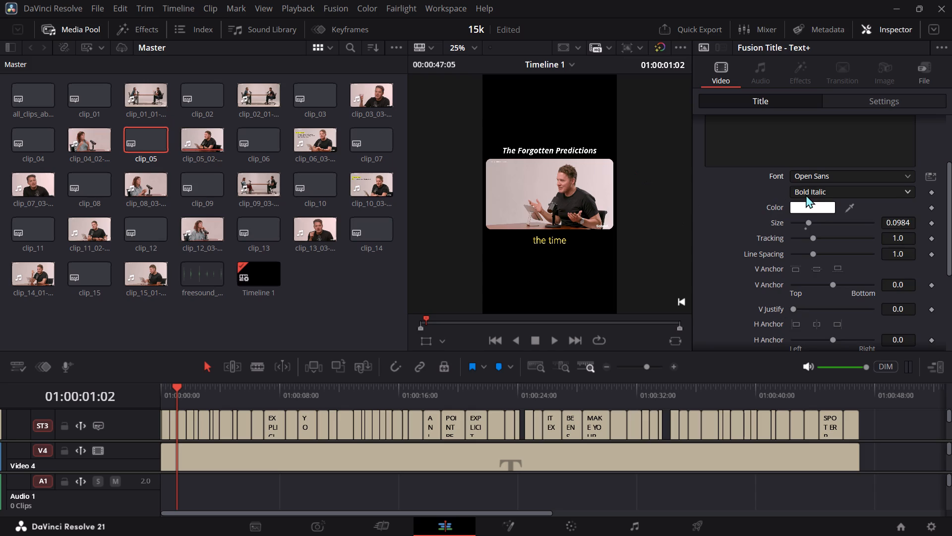
Raise the title slightly above the rounded video by setting its Y position to 22.
click(882, 104)
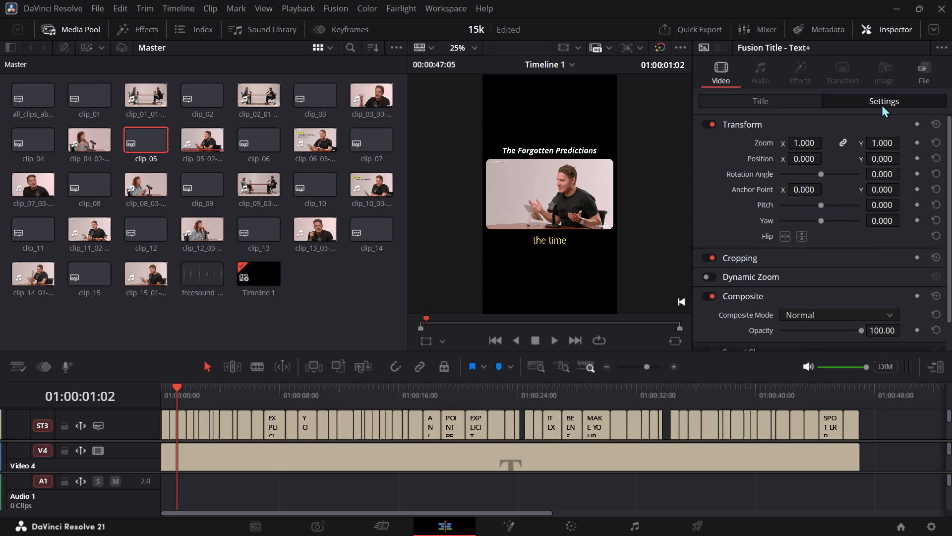
scroll(844, 183, up, 1)
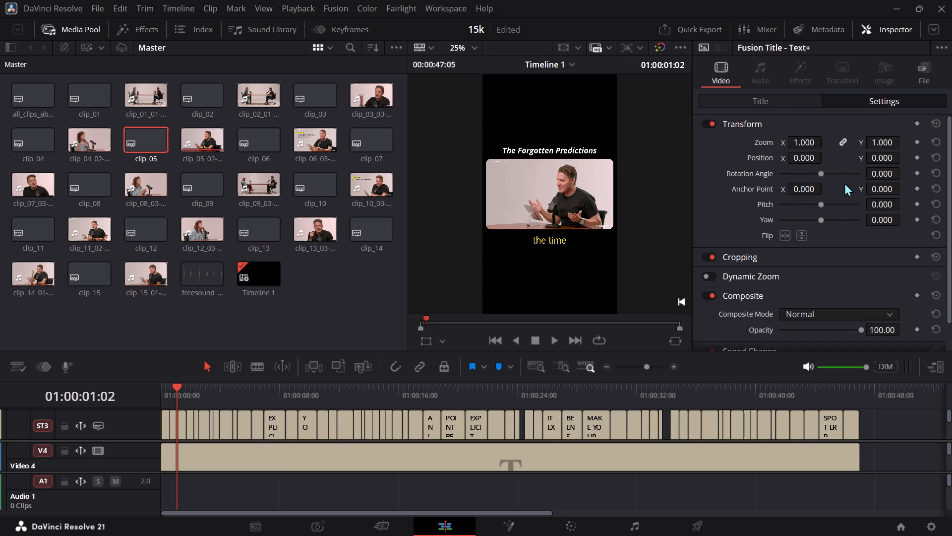
drag(874, 159, 888, 159)
click(551, 147)
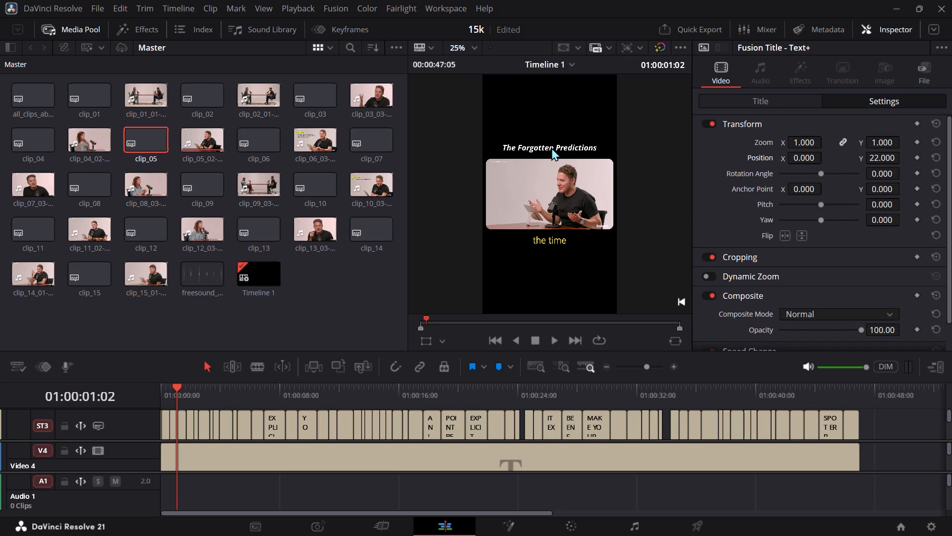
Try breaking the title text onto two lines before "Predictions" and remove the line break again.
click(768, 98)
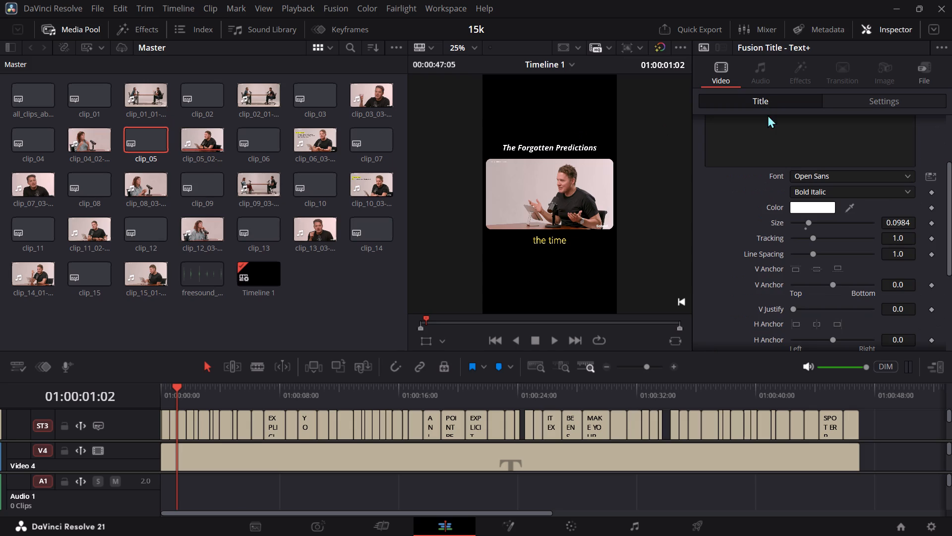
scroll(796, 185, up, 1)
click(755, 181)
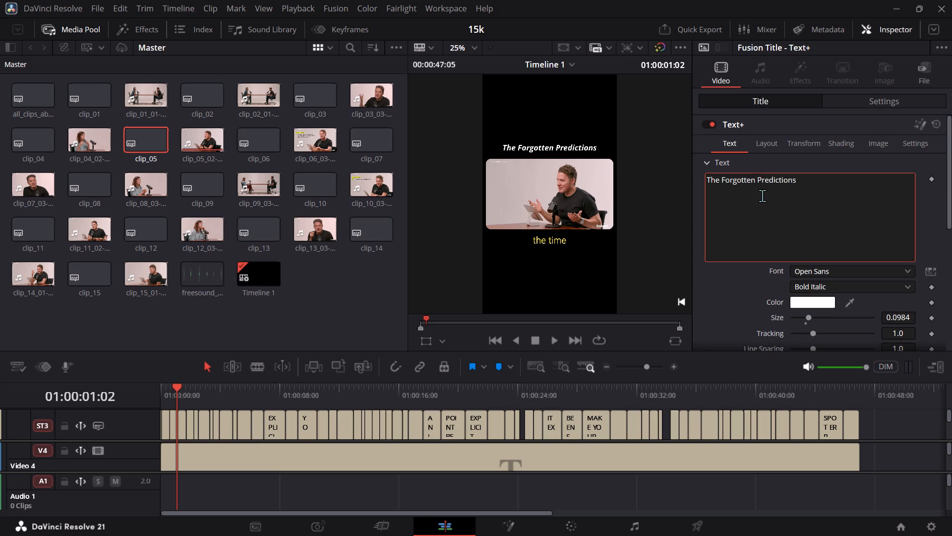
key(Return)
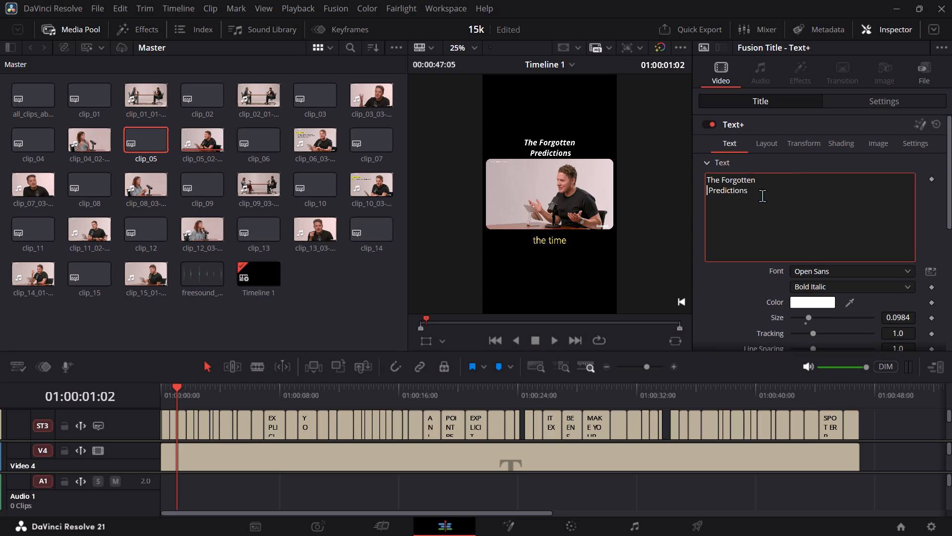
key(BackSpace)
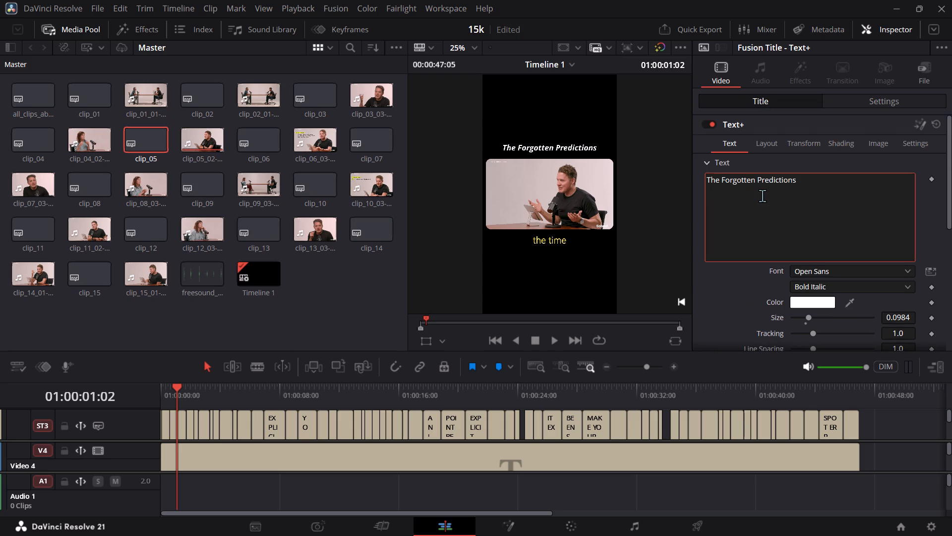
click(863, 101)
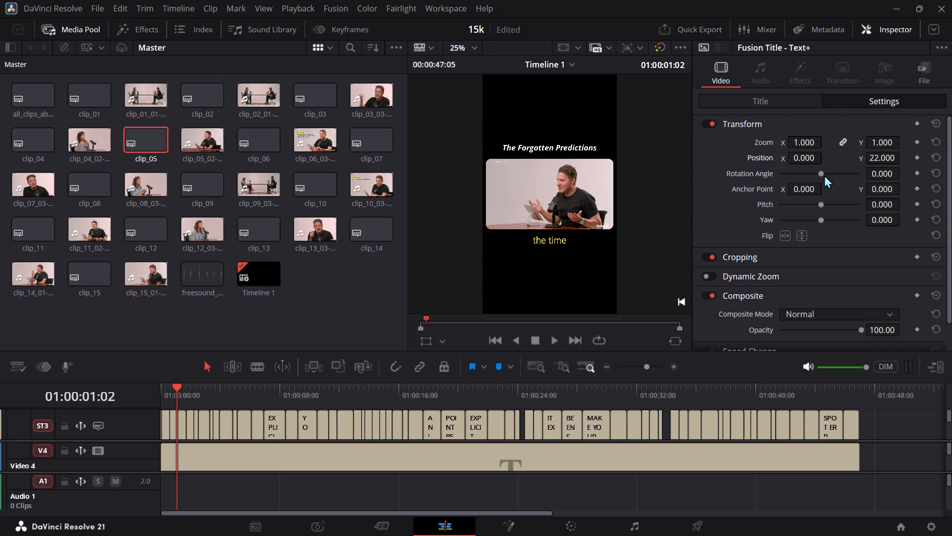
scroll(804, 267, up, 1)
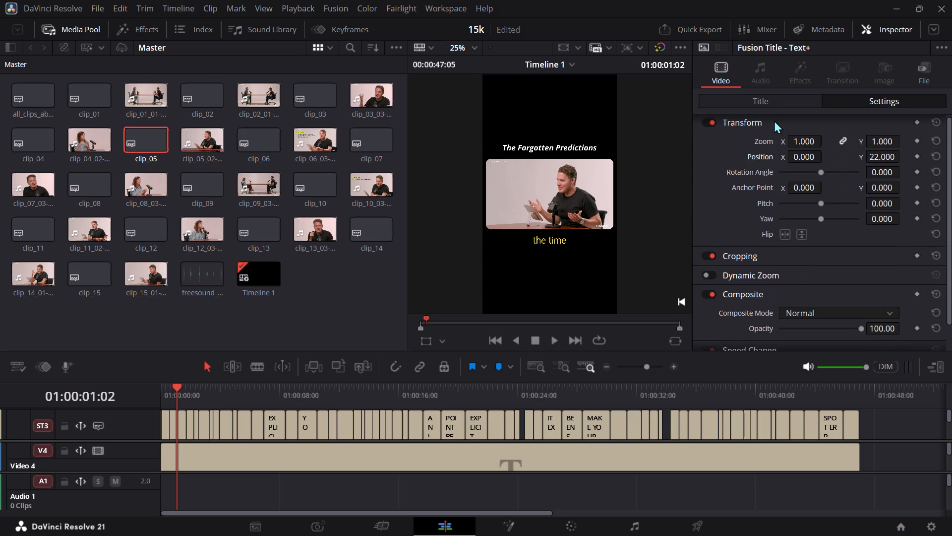
Select all the captions on ST3 and reduce the subtitle track's character size to 38.
click(903, 417)
drag(903, 417, 785, 412)
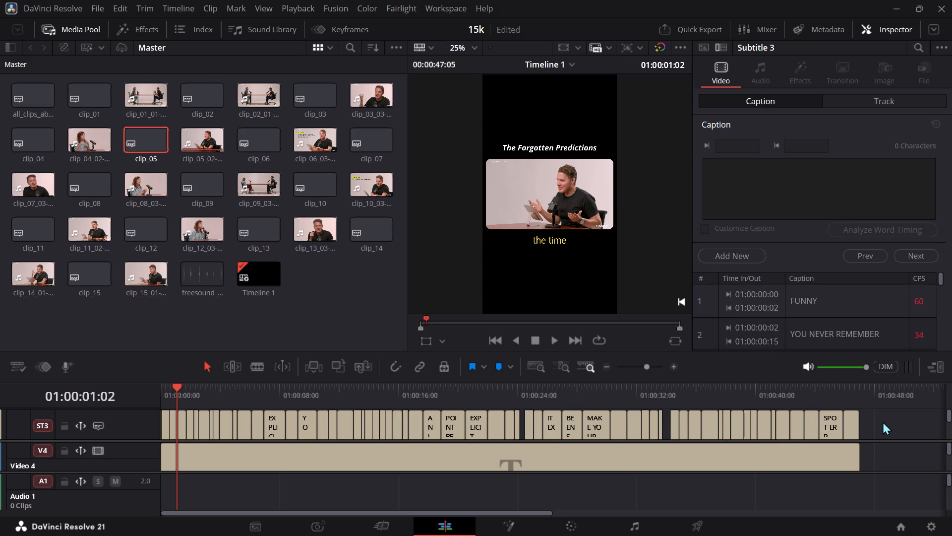
drag(883, 421, 204, 399)
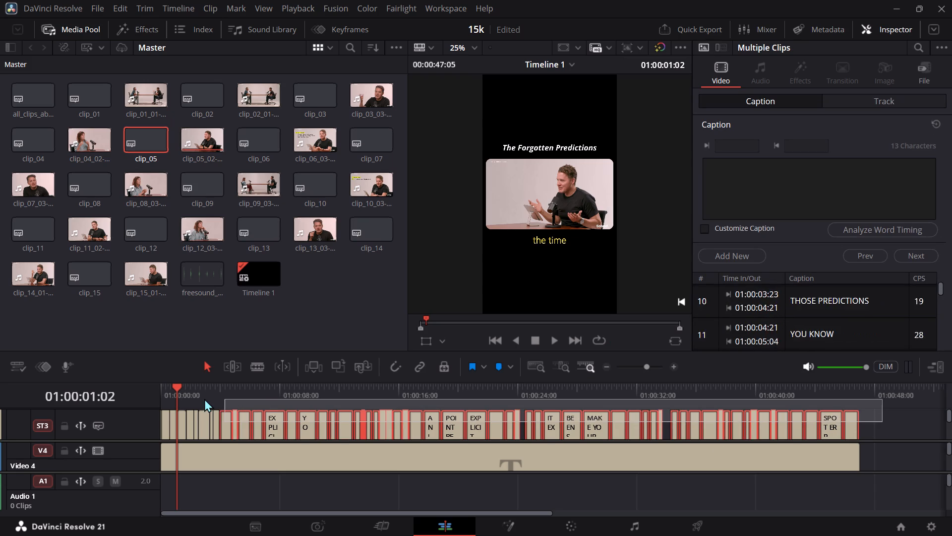
drag(204, 399, 129, 403)
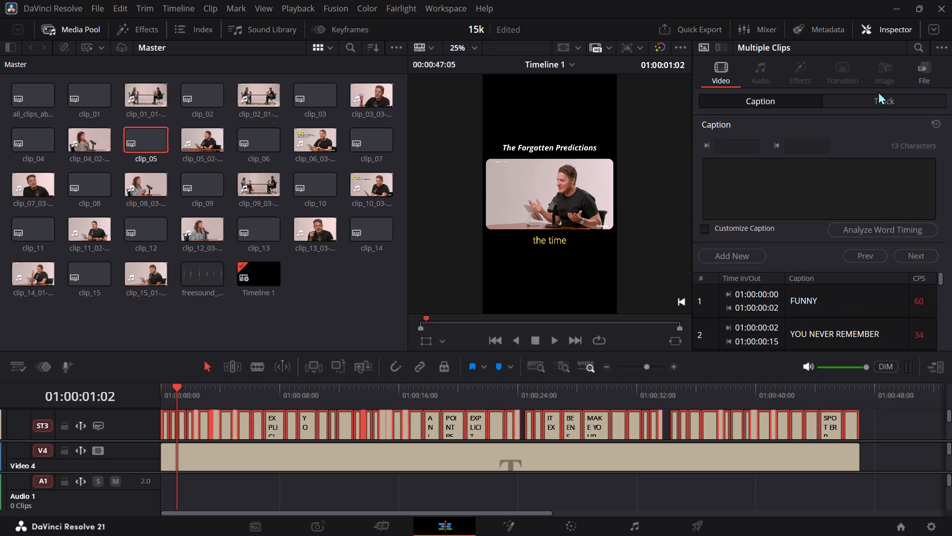
click(873, 102)
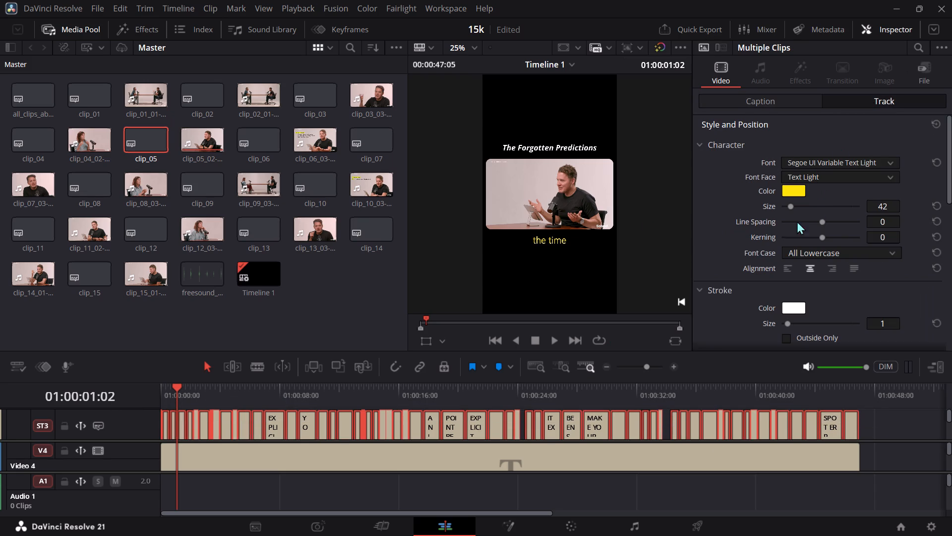
click(792, 205)
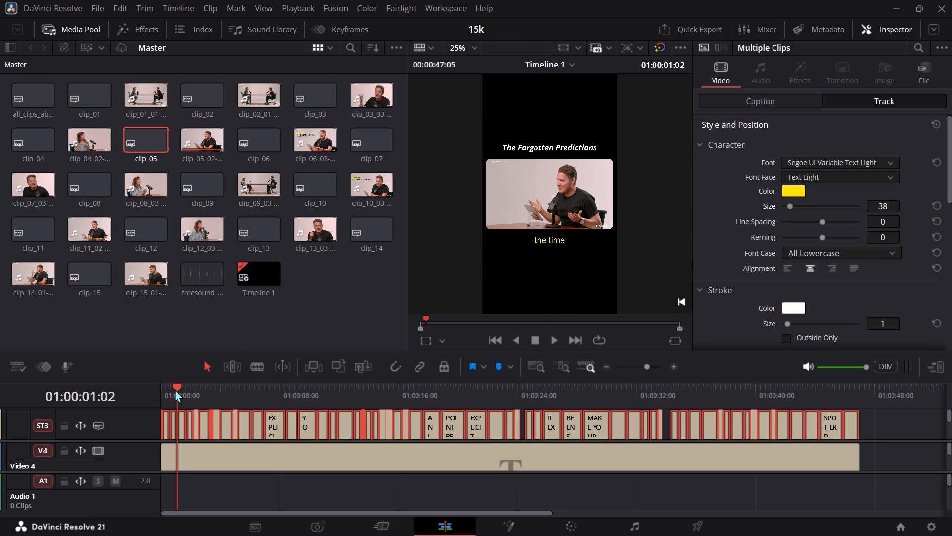
Play the timeline from the beginning to check the title and the resized subtitles.
drag(175, 389, 130, 384)
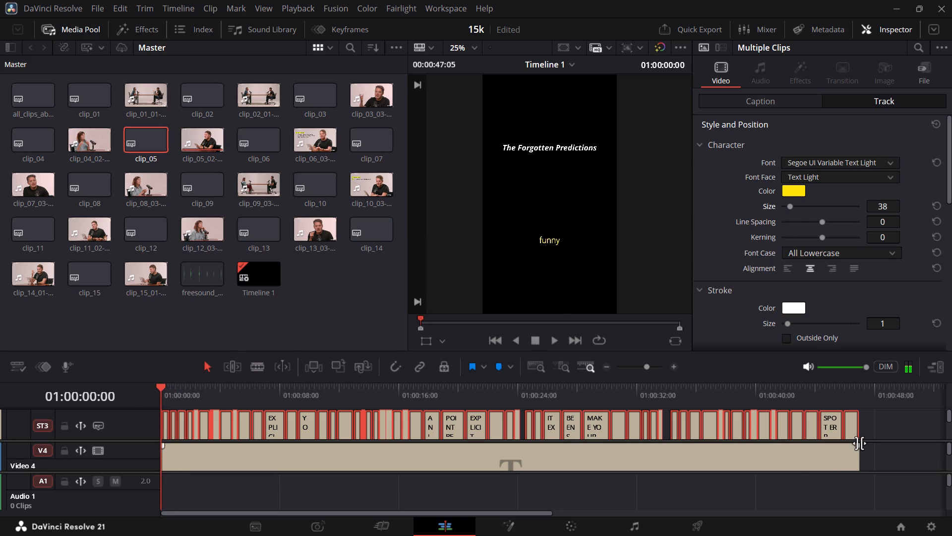
click(882, 448)
key(space)
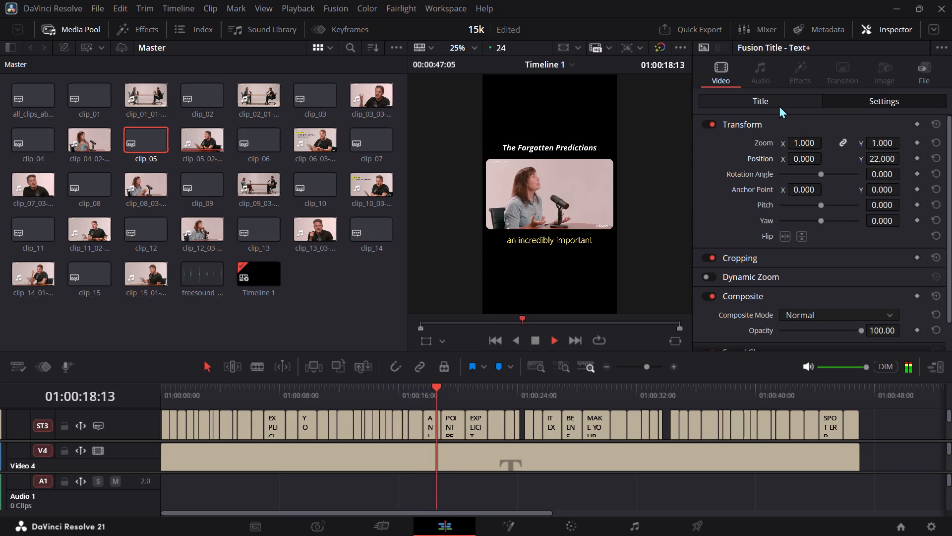
Set the stroke color of the ST3 subtitle track to black, #000000.
drag(902, 417, 405, 421)
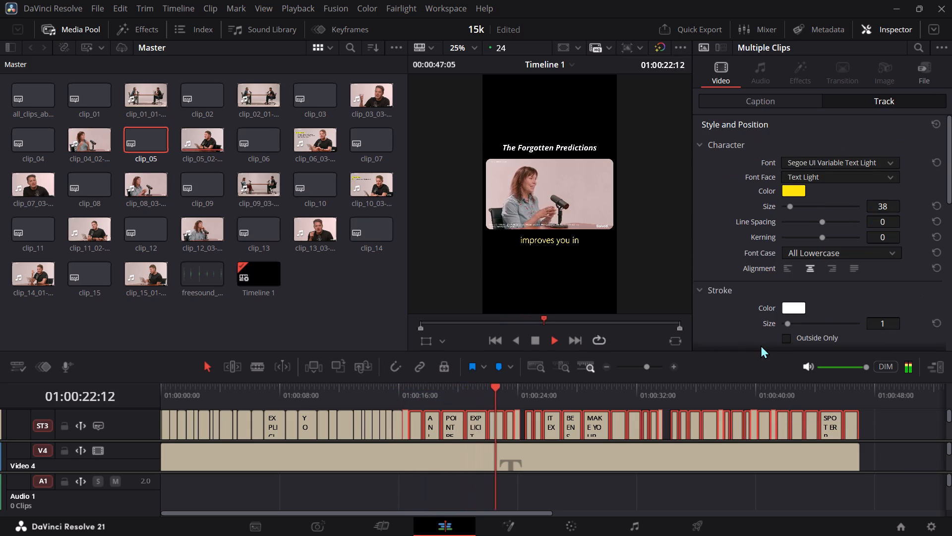
scroll(850, 309, down, 1)
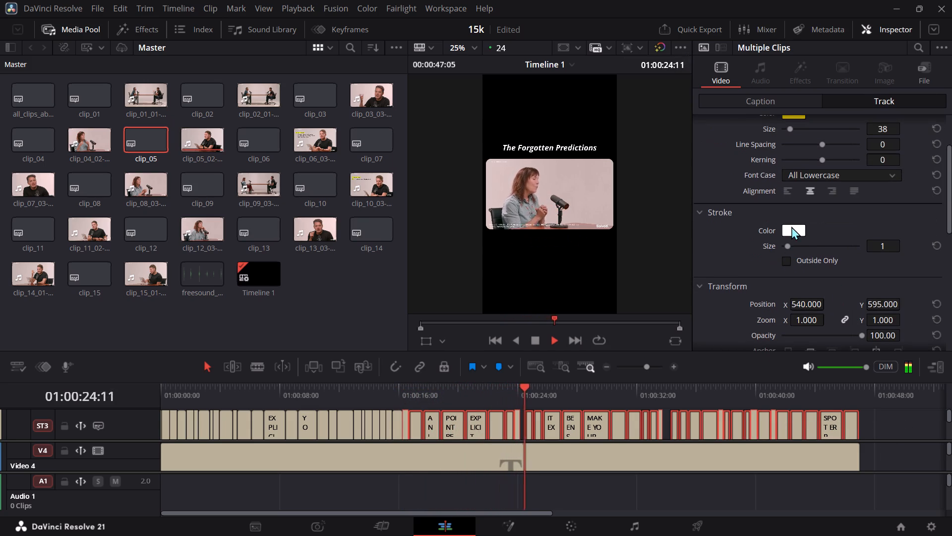
click(793, 228)
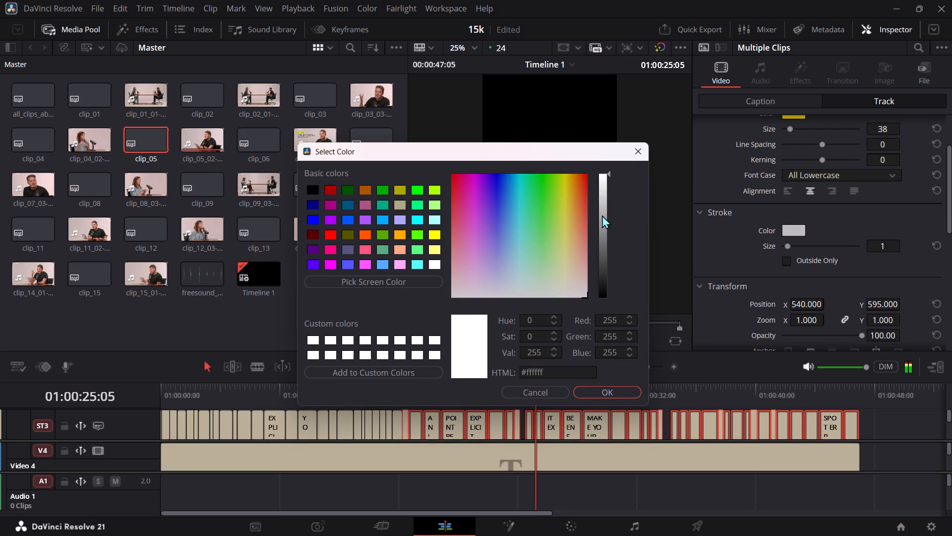
drag(602, 215, 598, 295)
click(605, 172)
drag(607, 170, 597, 270)
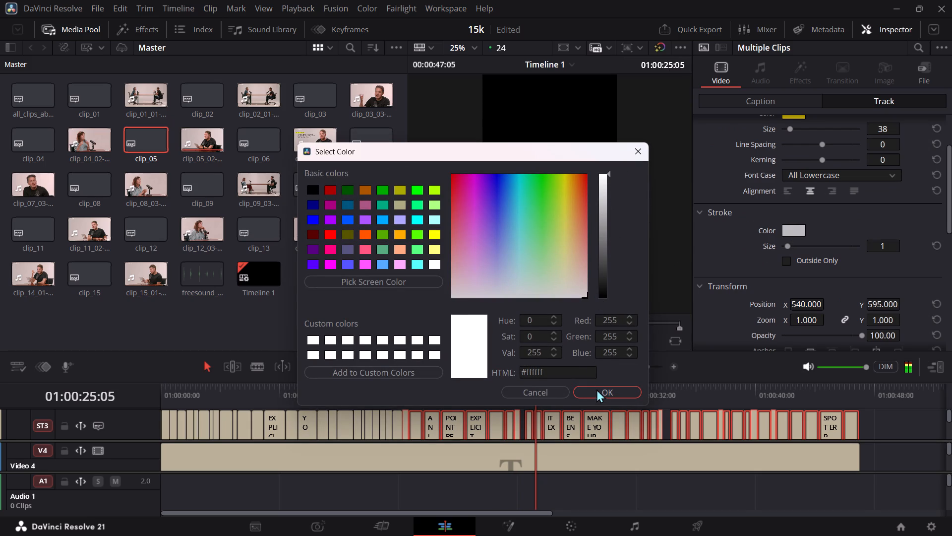
click(596, 390)
key(space)
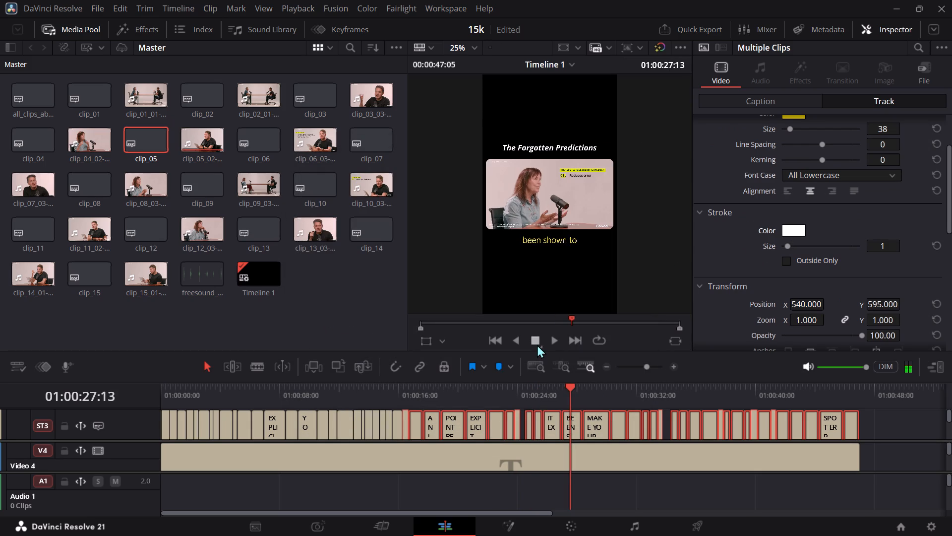
click(537, 344)
click(789, 225)
drag(604, 180, 610, 293)
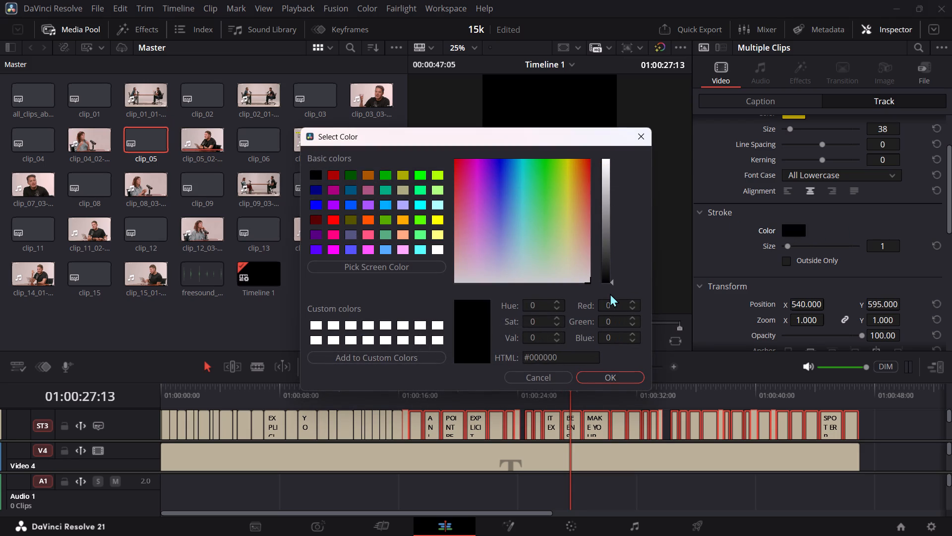
click(619, 380)
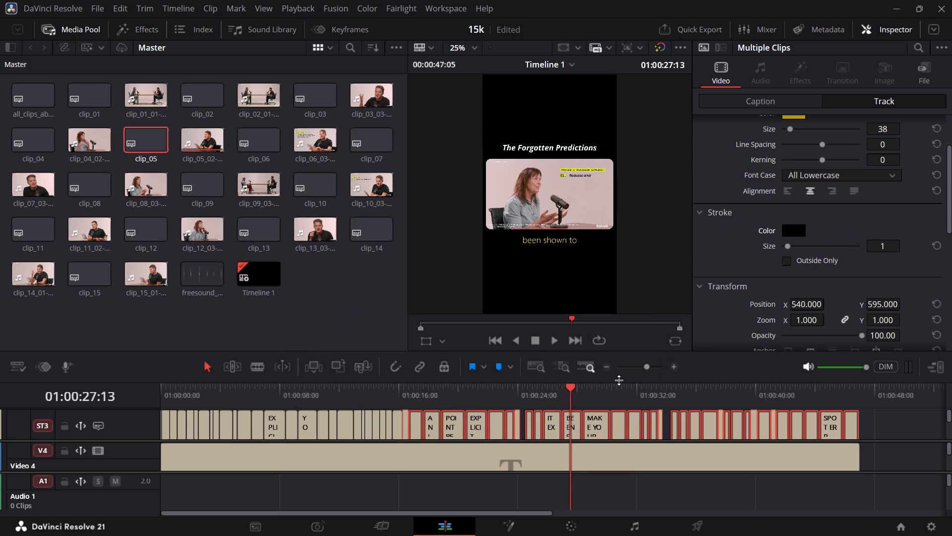
Play back the timeline, returning to its beginning, to check the subtitles with their black stroke.
key(space)
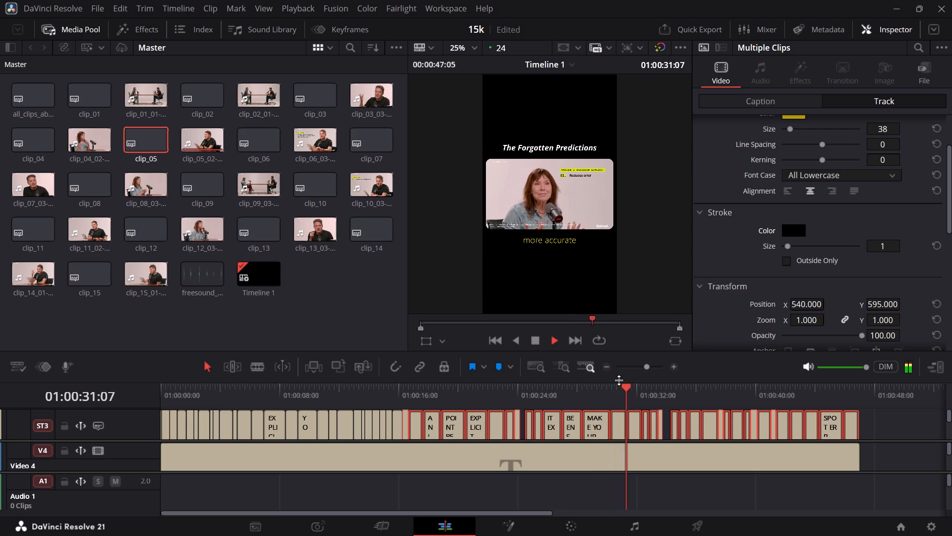
click(882, 438)
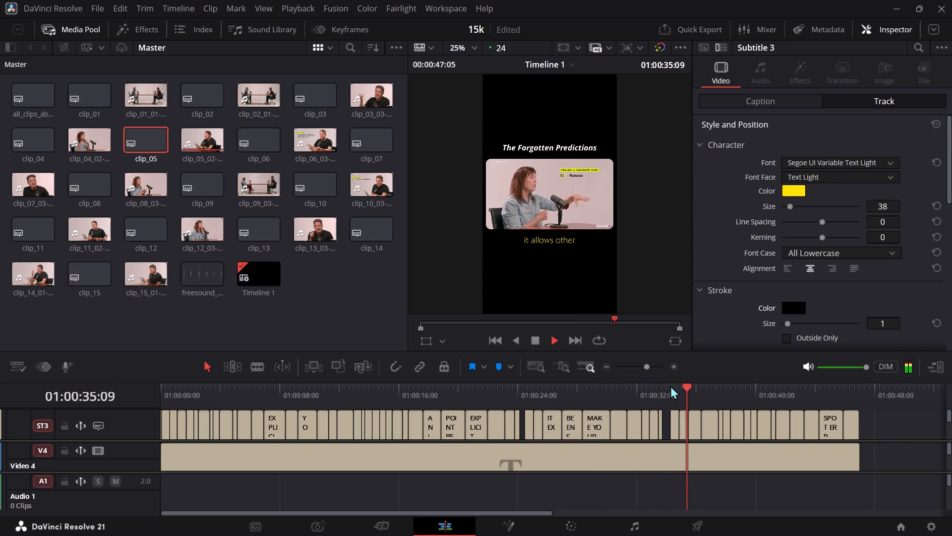
drag(696, 389, 96, 441)
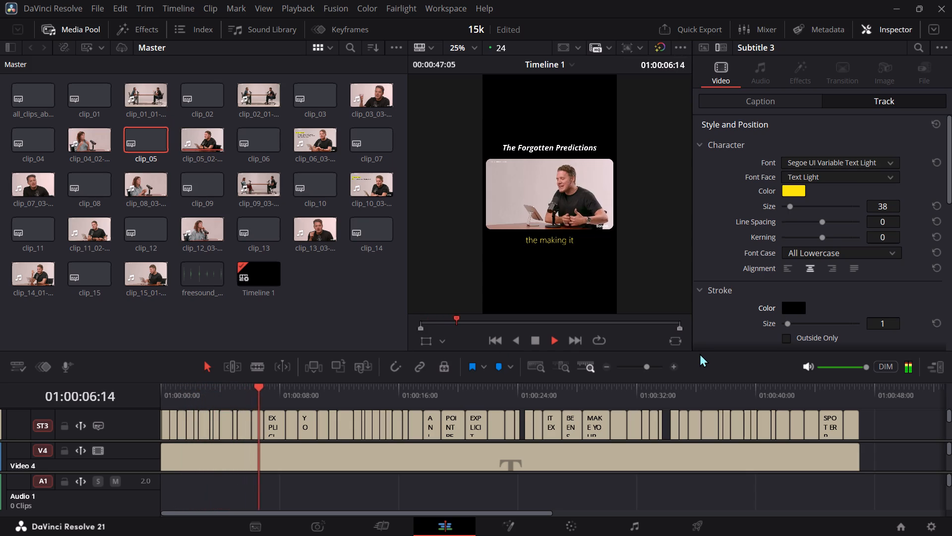
Open the Deliver page with the render settings for Timeline 1.
click(694, 523)
key(space)
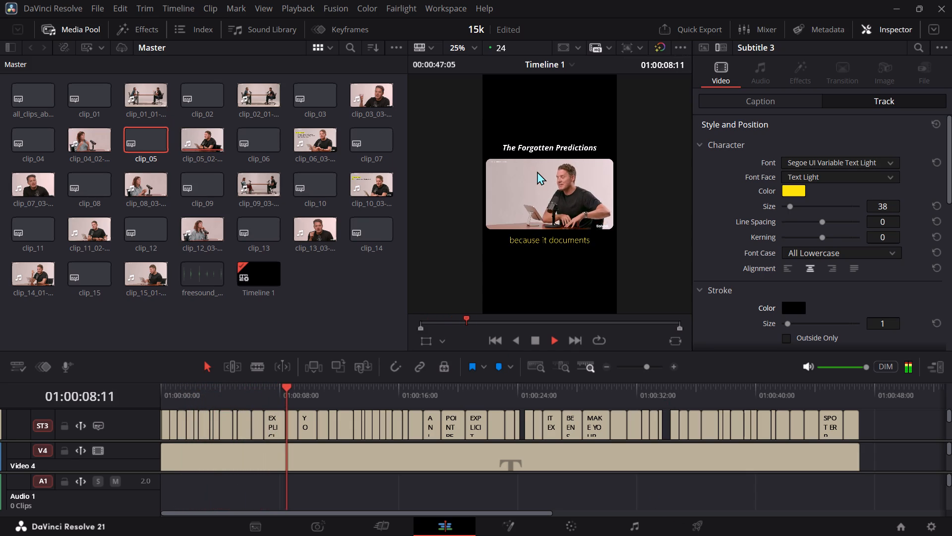
double_click(697, 532)
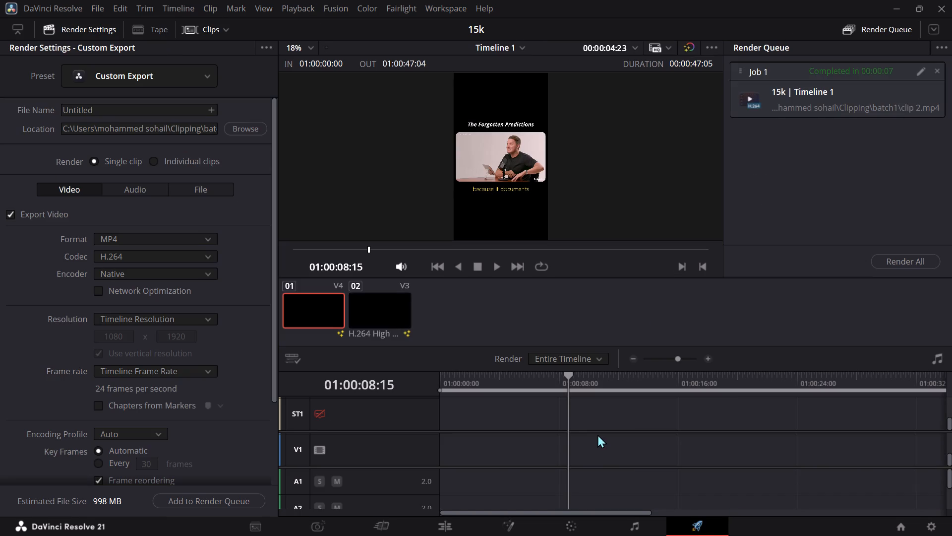
Play back Timeline 1 with the preview enlarged to check the title, framing and subtitles before rendering.
key(space)
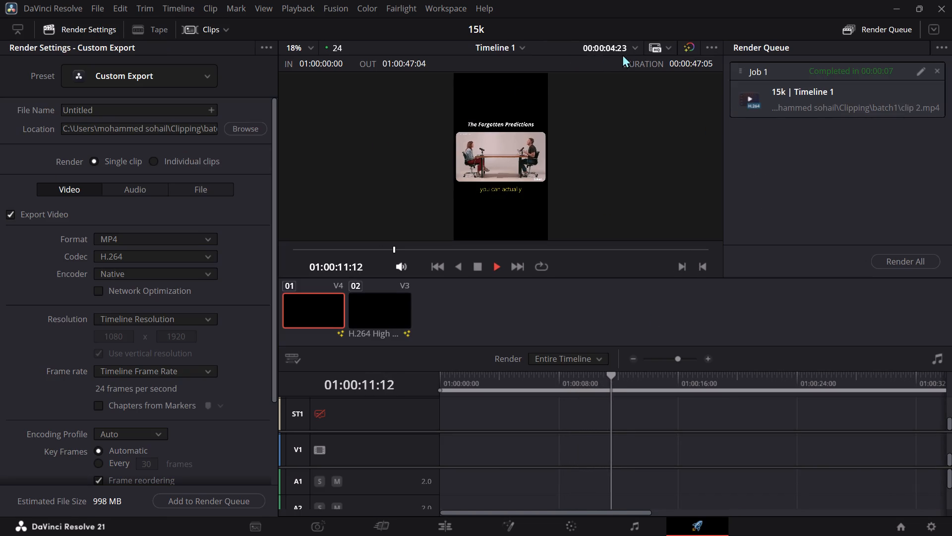
click(308, 45)
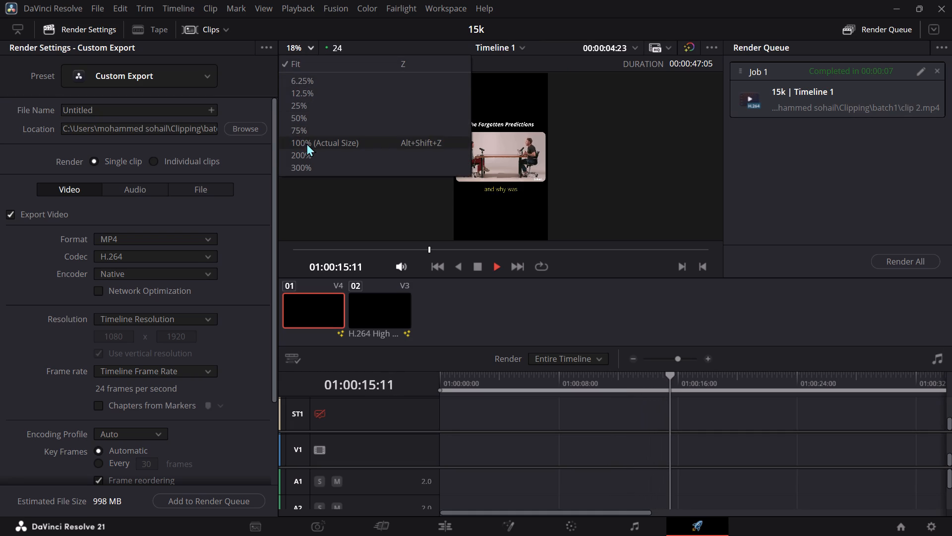
click(307, 145)
scroll(486, 148, down, 1)
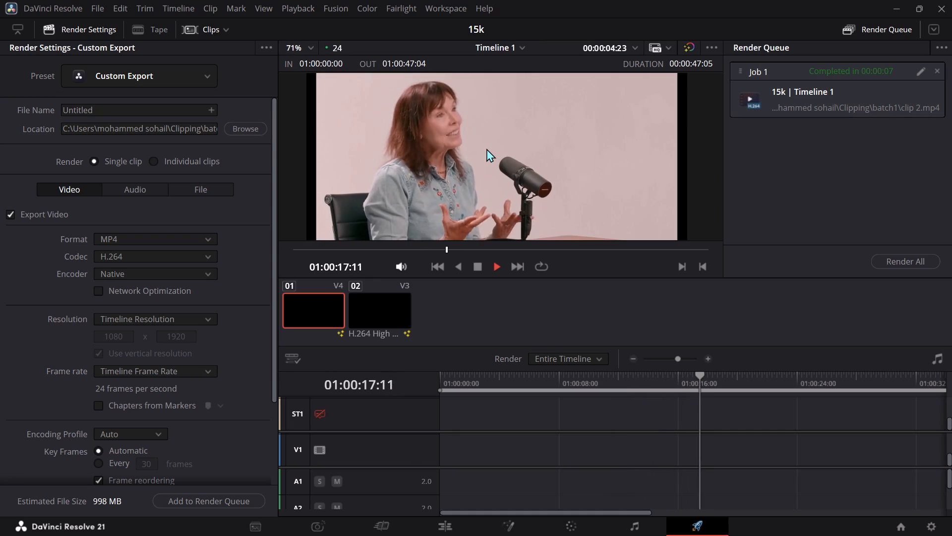
ctrl+scroll(486, 148, down, 1)
scroll(486, 148, down, 1)
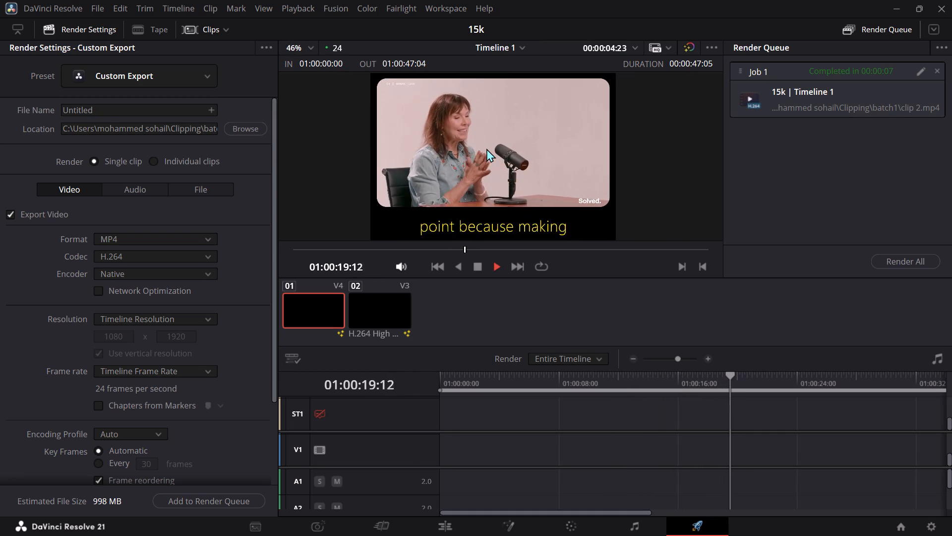
scroll(486, 148, down, 3)
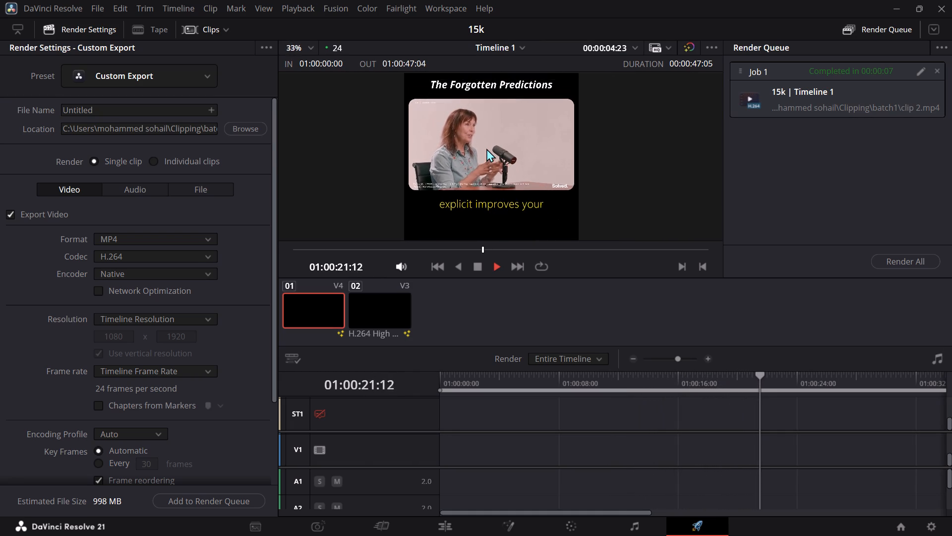
scroll(486, 148, down, 2)
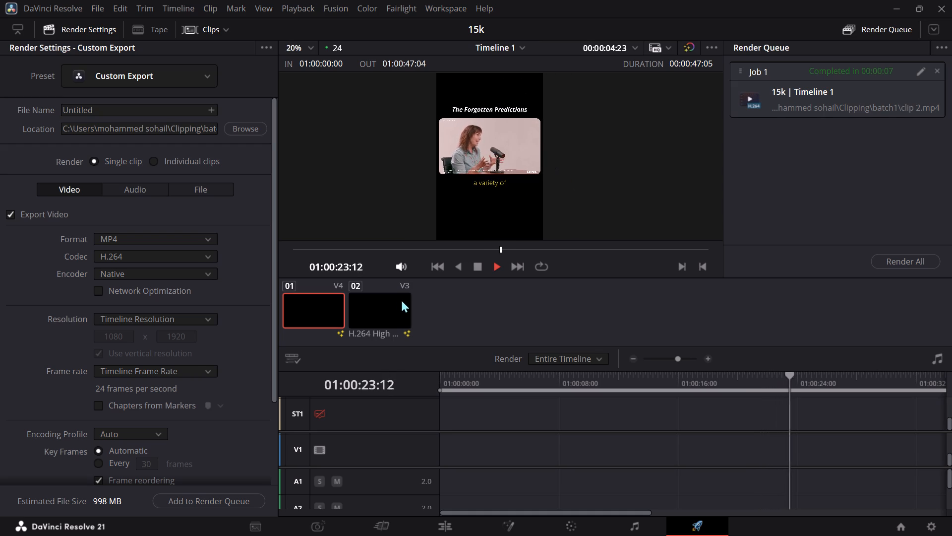
key(space)
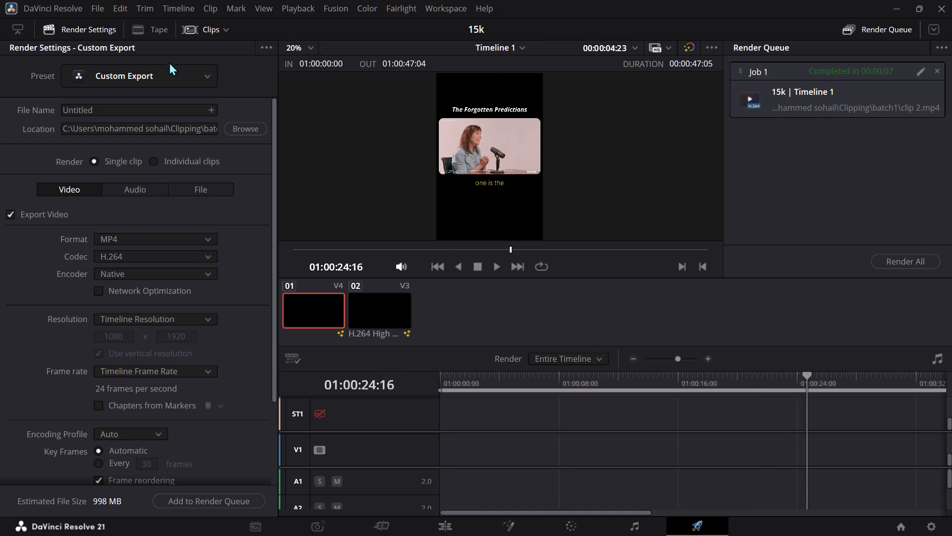
Apply the H.264 Master render preset and name the output file clip2.
click(175, 73)
click(161, 101)
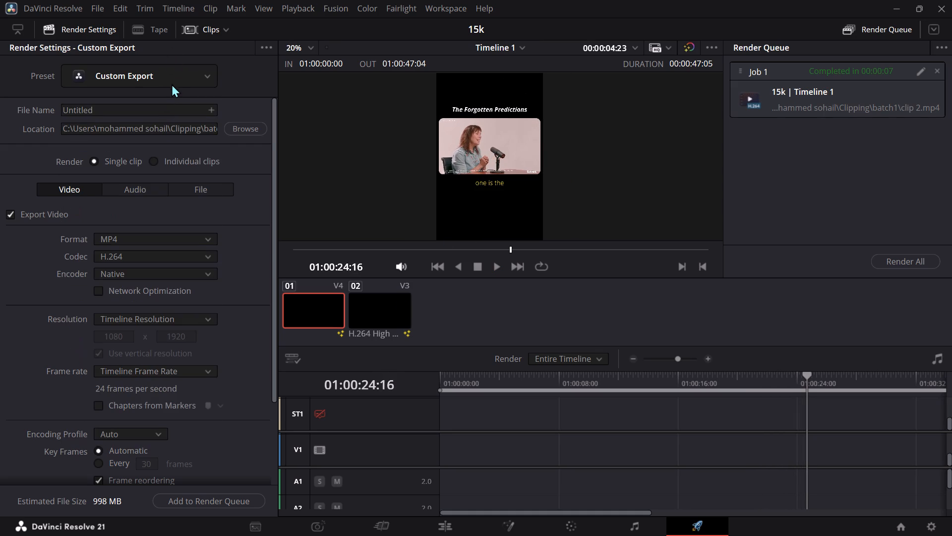
click(172, 79)
click(145, 122)
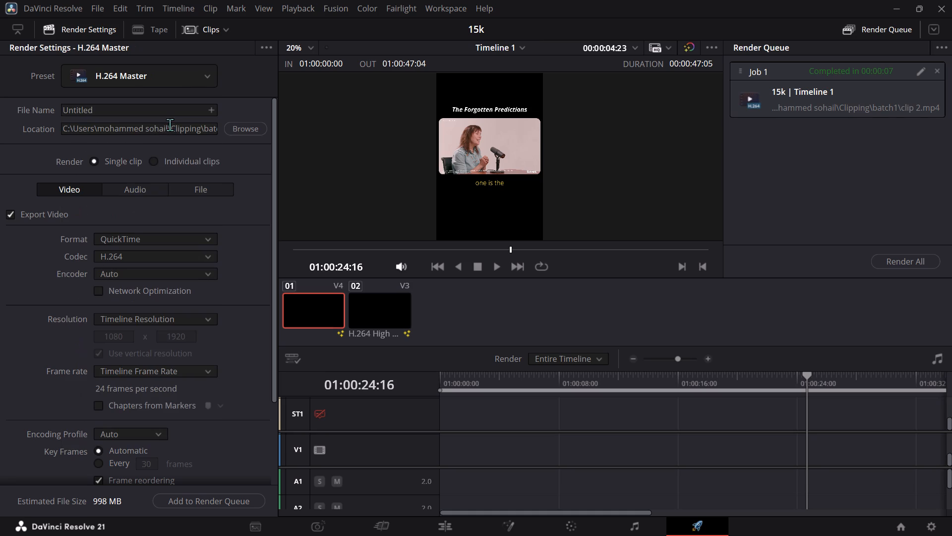
double_click(164, 111)
key(BackSpace)
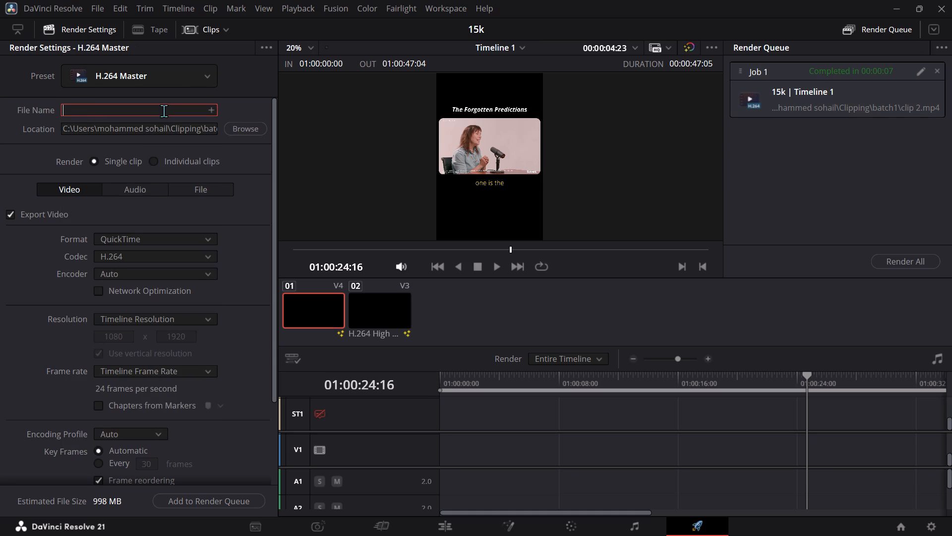
text(clip2)
Set the export format to MP4 and the codec to H.264.
click(144, 239)
click(126, 319)
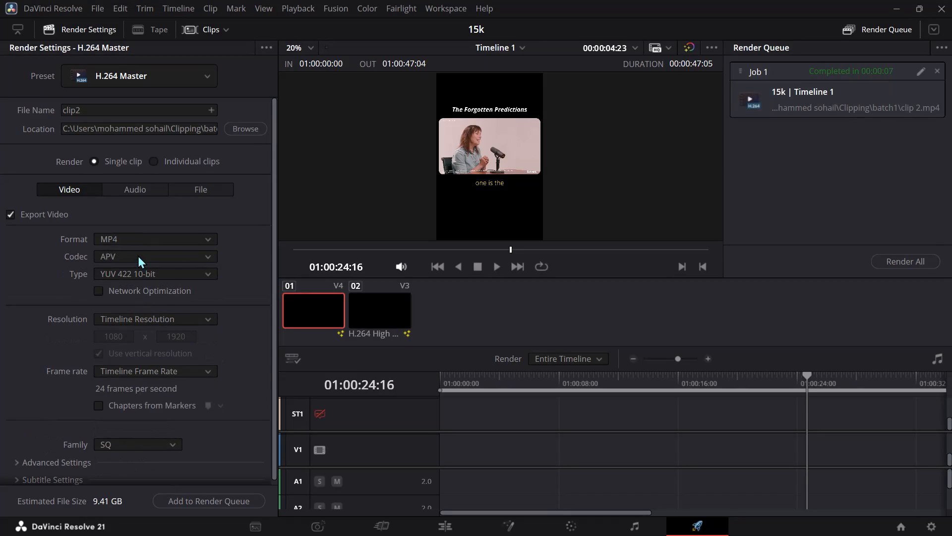
click(138, 255)
click(129, 282)
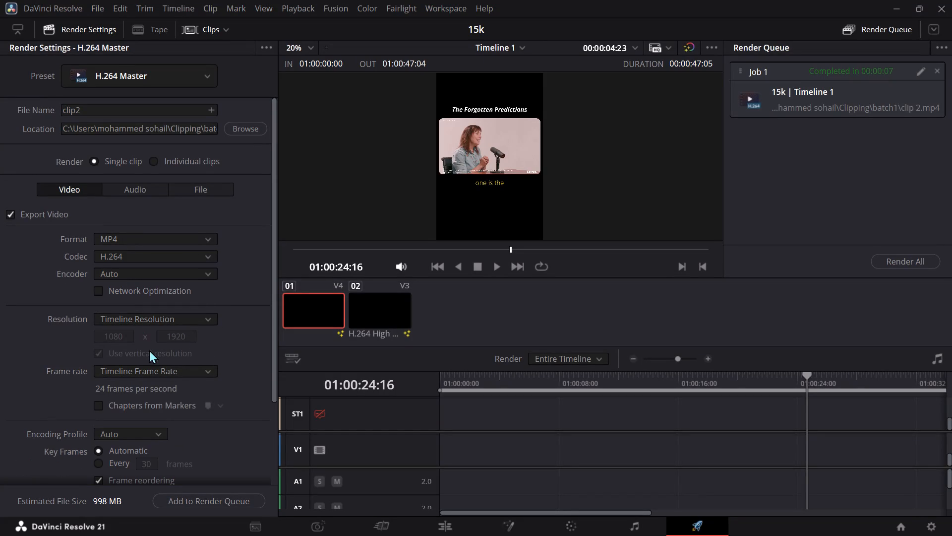
Add the clip2 export to the render queue and start rendering that job.
scroll(151, 356, down, 1)
click(211, 495)
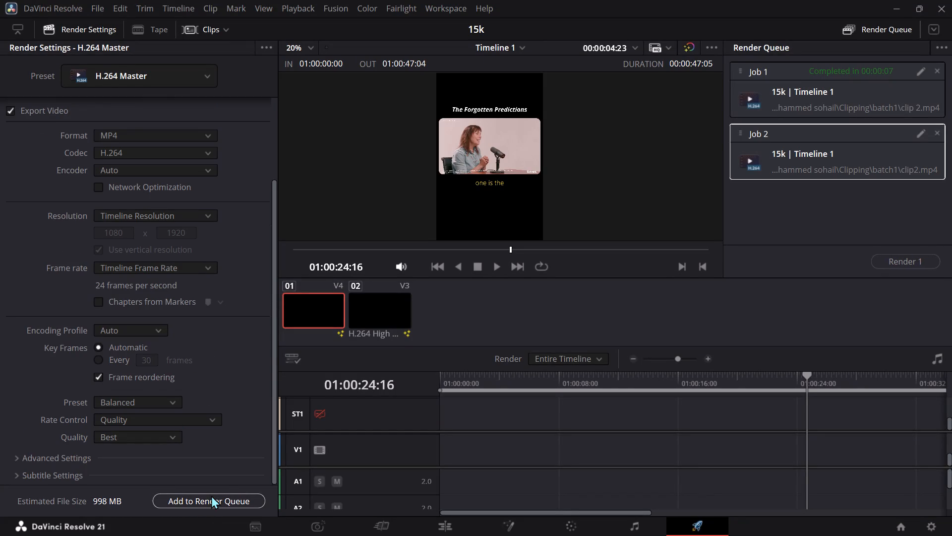
click(919, 263)
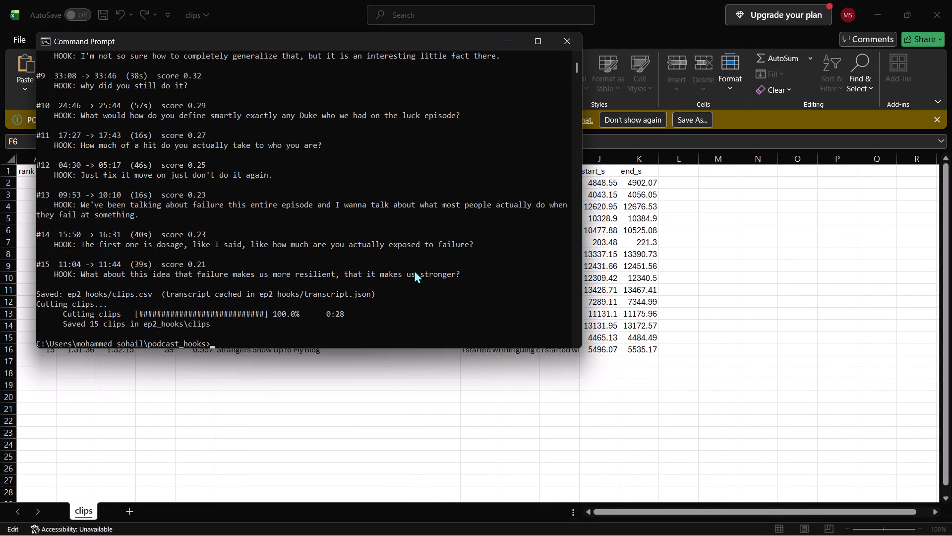
Switch to Command Prompt and review the end of the ep2_hooks clip-cutting output.
scroll(367, 268, down, 1)
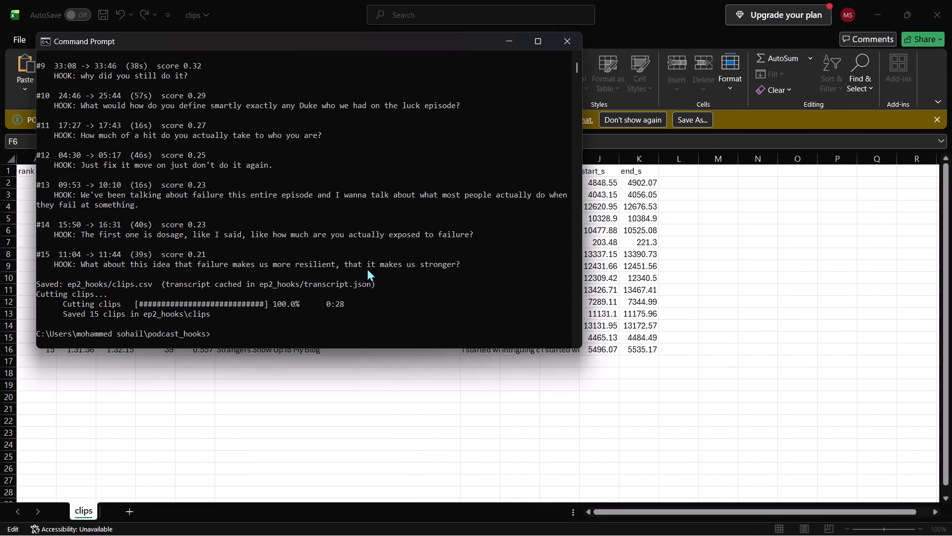